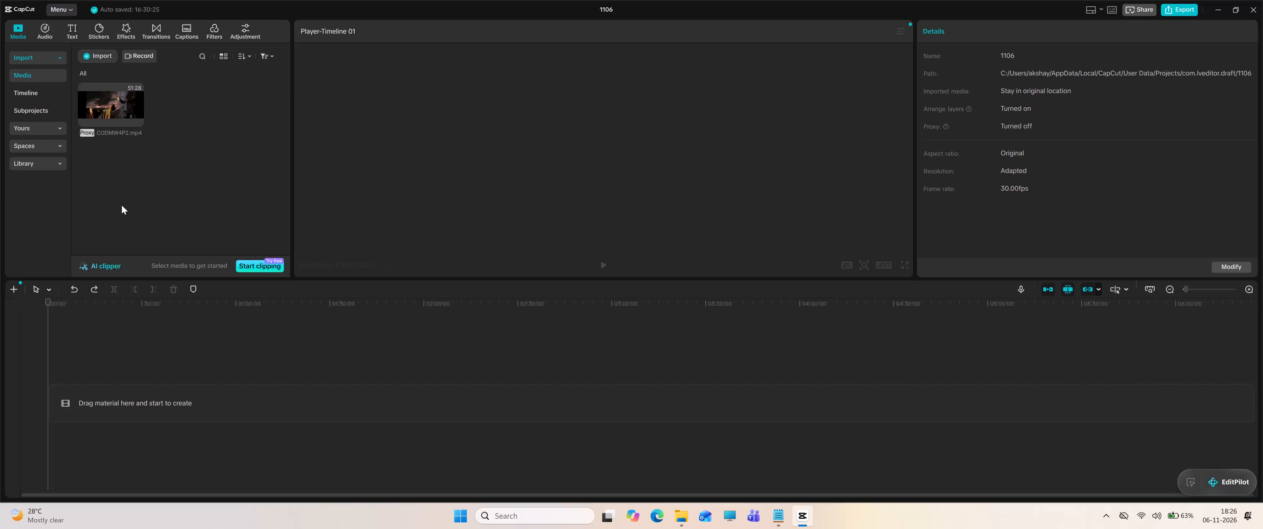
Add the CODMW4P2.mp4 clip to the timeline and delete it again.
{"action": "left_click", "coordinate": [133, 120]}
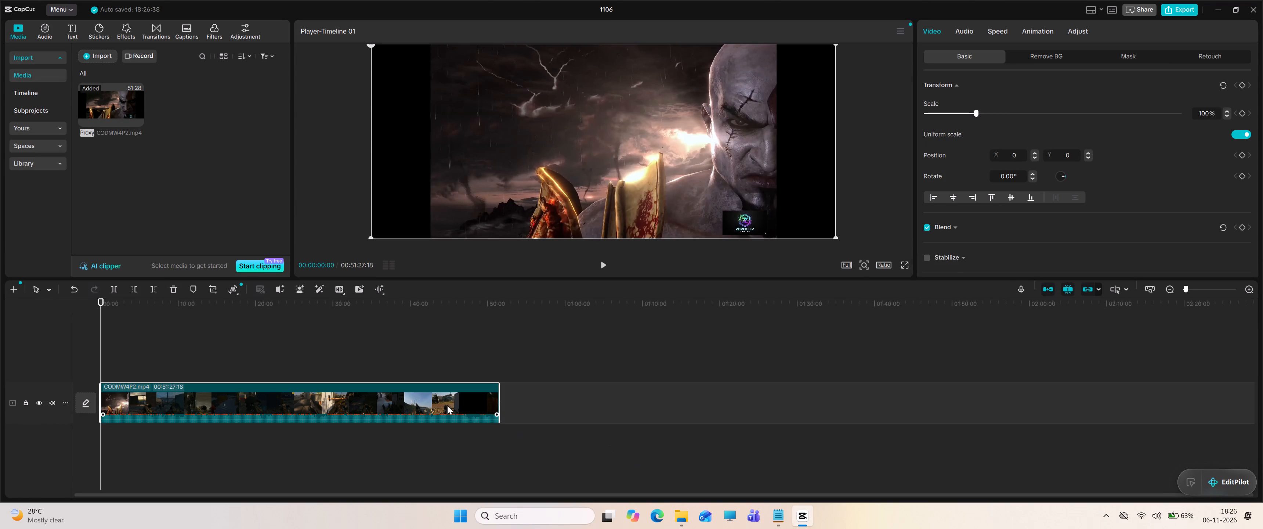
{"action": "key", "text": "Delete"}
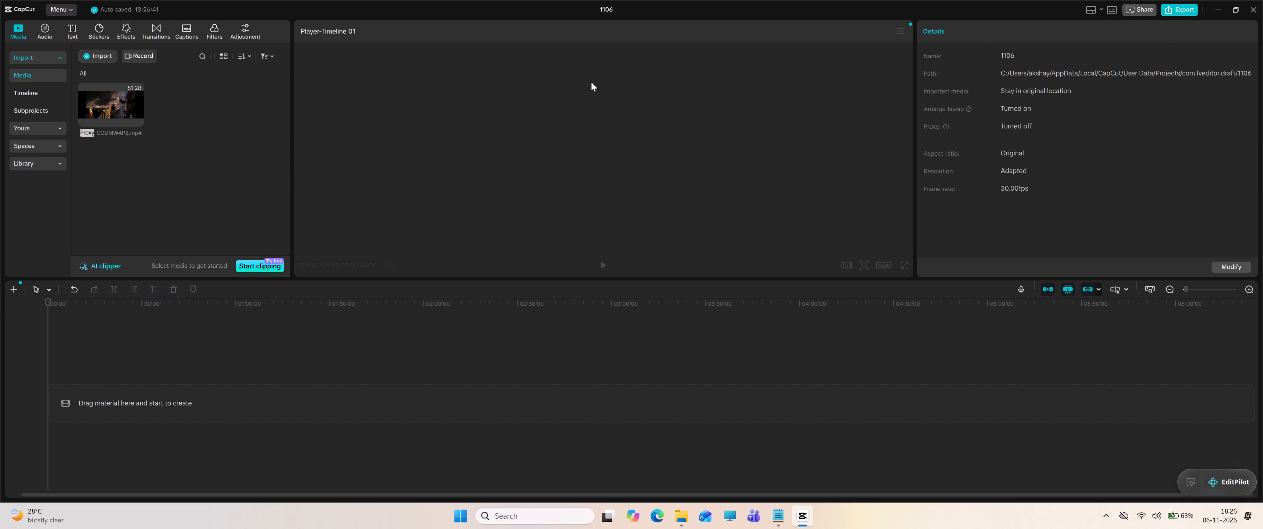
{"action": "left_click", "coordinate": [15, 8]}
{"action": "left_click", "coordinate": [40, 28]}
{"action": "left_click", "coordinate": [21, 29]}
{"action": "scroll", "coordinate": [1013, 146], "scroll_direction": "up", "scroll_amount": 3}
Open the project settings for modification.
{"action": "left_click", "coordinate": [1233, 269]}
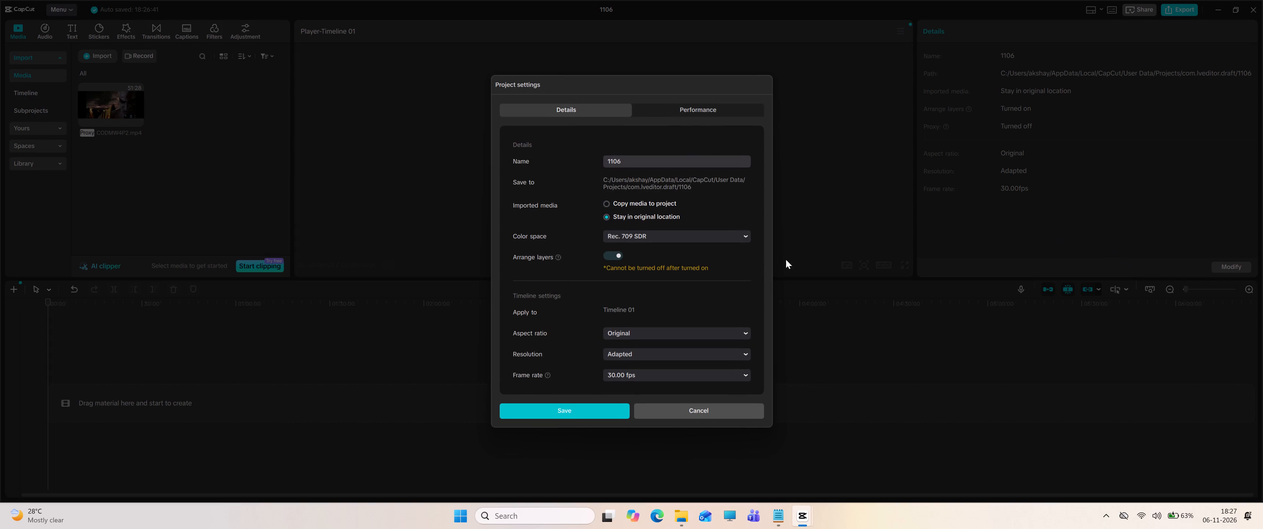
{"action": "scroll", "coordinate": [660, 274], "scroll_direction": "up", "scroll_amount": 2}
{"action": "scroll", "coordinate": [714, 284], "scroll_direction": "down", "scroll_amount": 3}
{"action": "scroll", "coordinate": [679, 297], "scroll_direction": "down", "scroll_amount": 3}
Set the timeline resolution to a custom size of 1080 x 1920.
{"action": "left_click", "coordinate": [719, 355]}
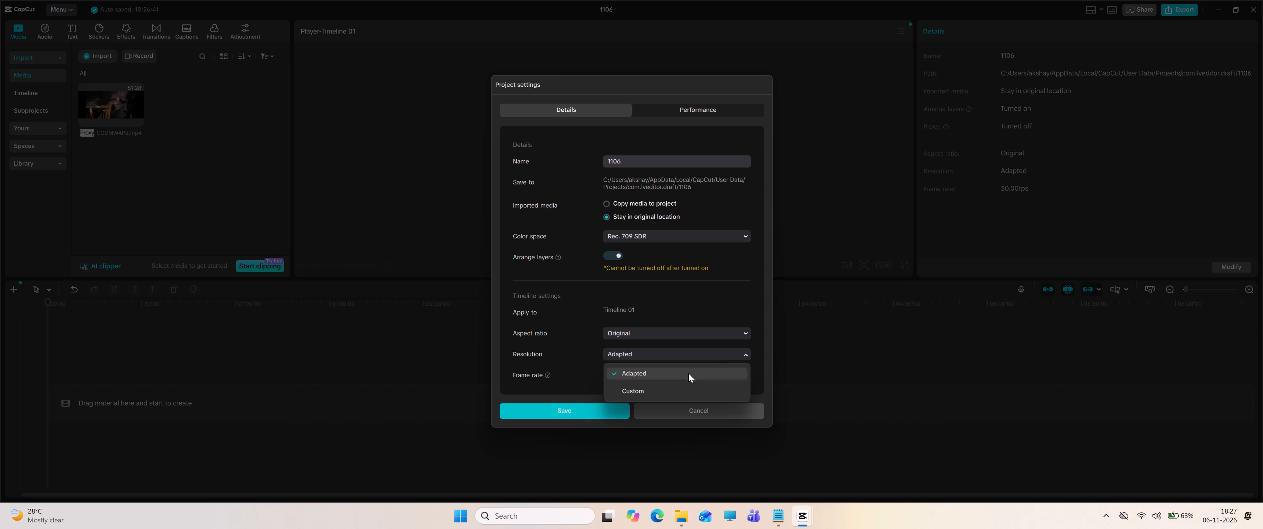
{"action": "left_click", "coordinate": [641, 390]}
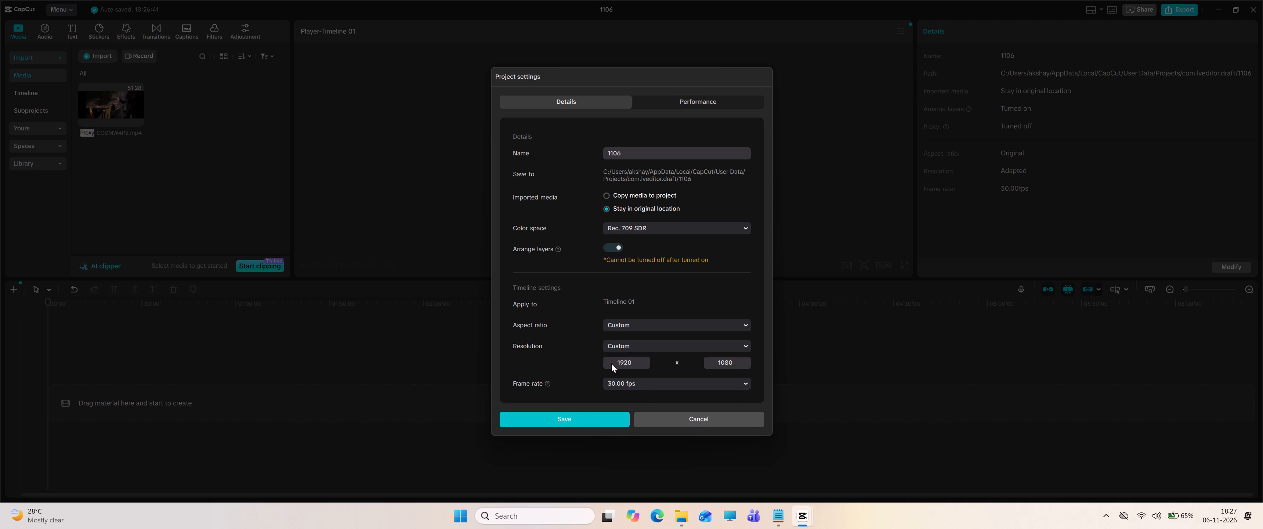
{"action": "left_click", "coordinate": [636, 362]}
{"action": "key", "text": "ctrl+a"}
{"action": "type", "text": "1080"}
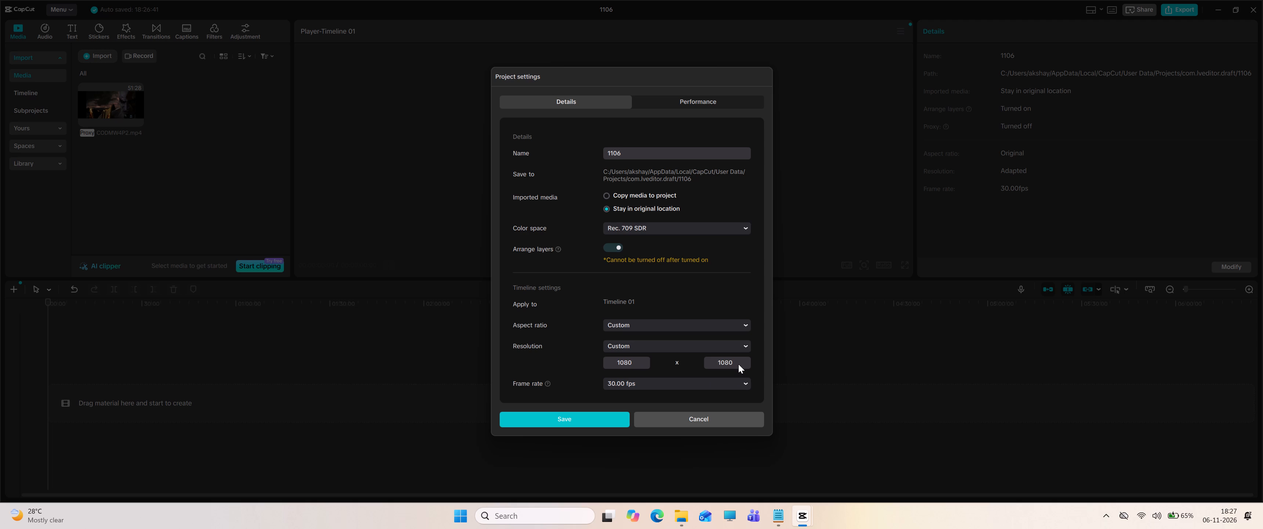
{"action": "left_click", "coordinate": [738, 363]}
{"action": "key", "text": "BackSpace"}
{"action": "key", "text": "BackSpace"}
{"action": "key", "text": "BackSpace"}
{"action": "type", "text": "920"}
Rename the project as CODMW4Reel1.
{"action": "left_click", "coordinate": [630, 153]}
{"action": "key", "text": "ctrl+shift+Left"}
{"action": "type", "text": "CODMW$"}
{"action": "key", "text": "BackSpace"}
{"action": "key", "text": "4"}
{"action": "type", "text": "Reel"}
{"action": "key", "text": "1"}
Set the timeline's aspect ratio to 9:16.
{"action": "scroll", "coordinate": [679, 277], "scroll_direction": "down", "scroll_amount": 2}
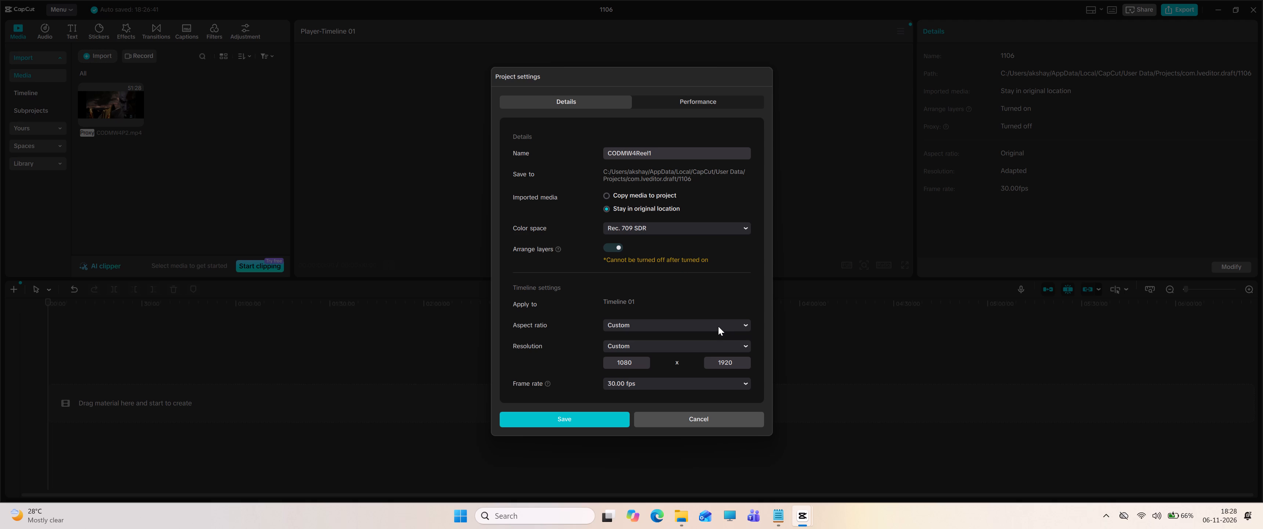
{"action": "left_click", "coordinate": [718, 326]}
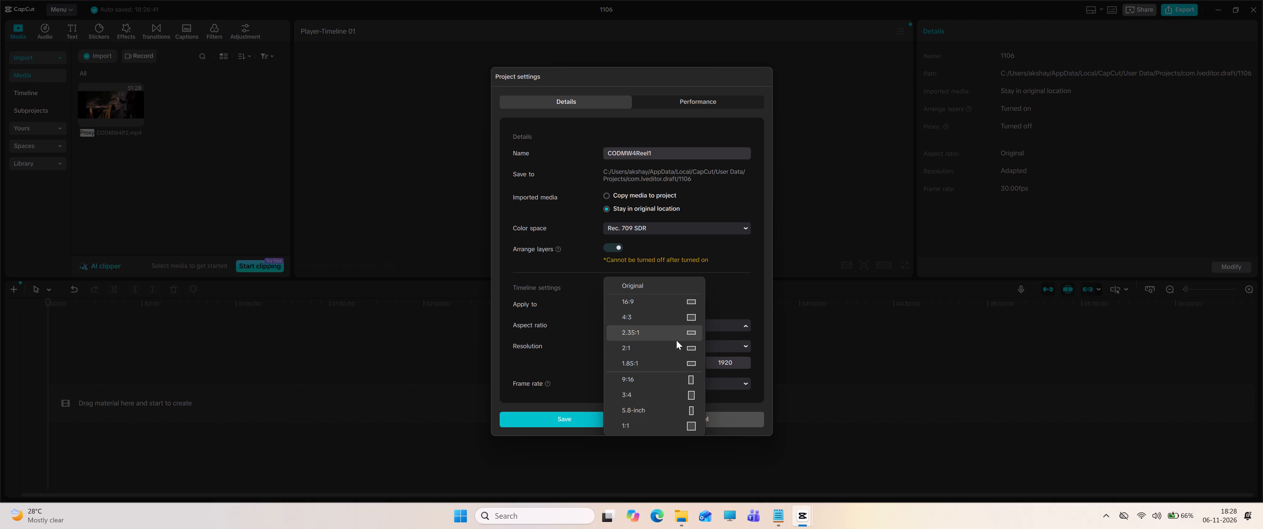
{"action": "left_click", "coordinate": [689, 381]}
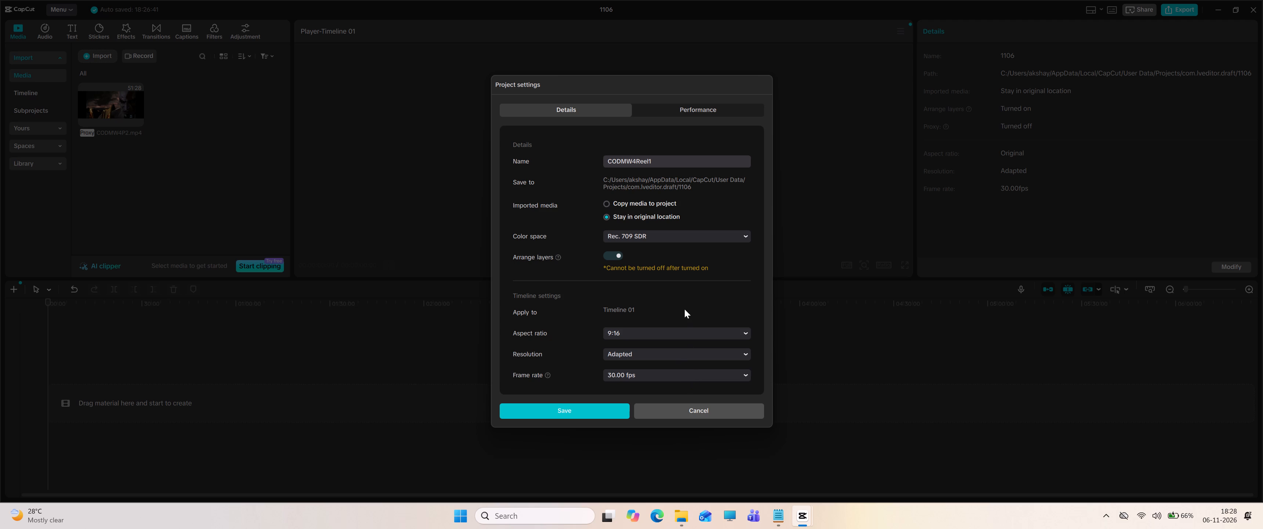
{"action": "scroll", "coordinate": [681, 309], "scroll_direction": "down", "scroll_amount": 3}
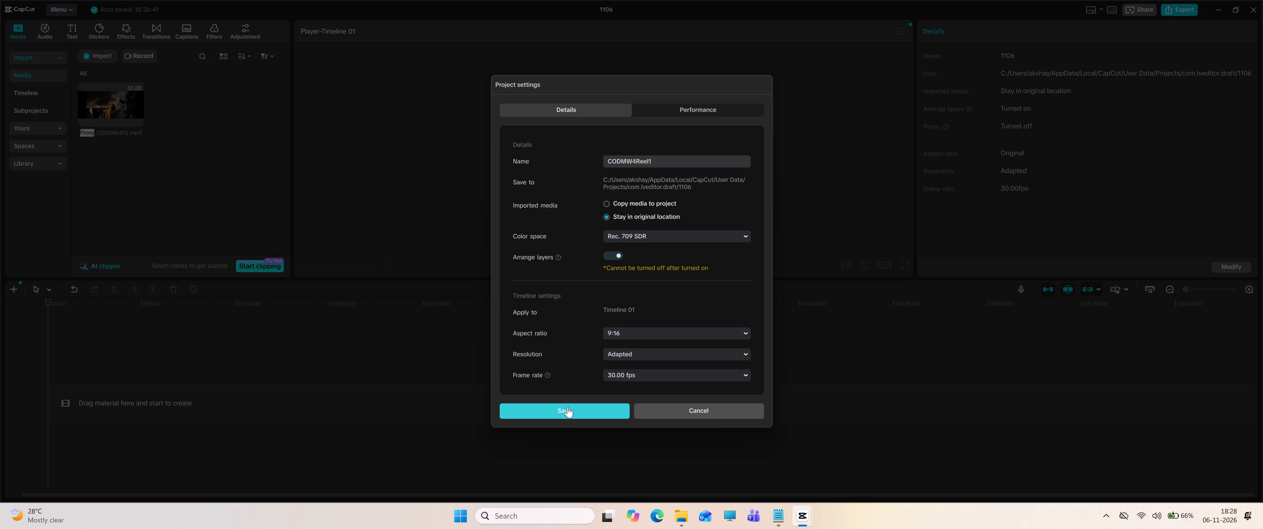
Turn on Proxy in the project's performance settings and save the project settings.
{"action": "left_click", "coordinate": [694, 108]}
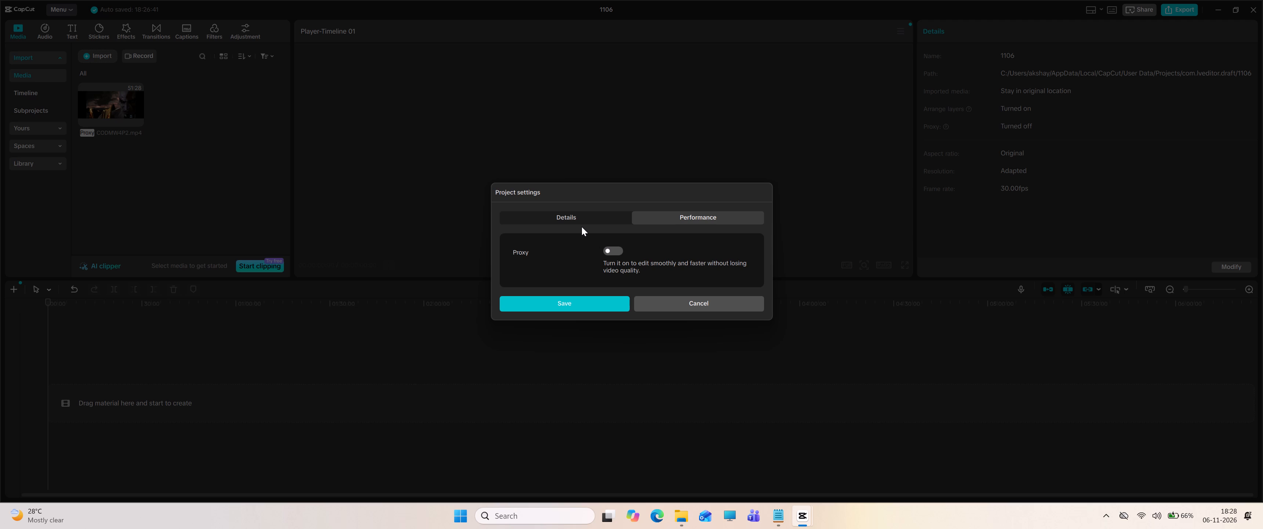
{"action": "left_click", "coordinate": [615, 251]}
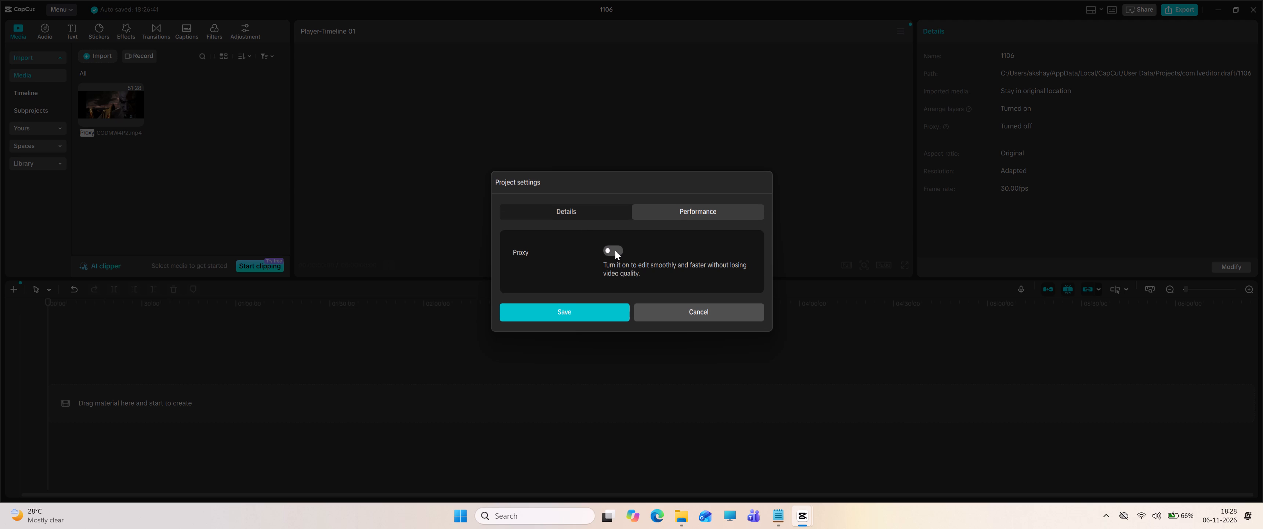
{"action": "left_click", "coordinate": [580, 208]}
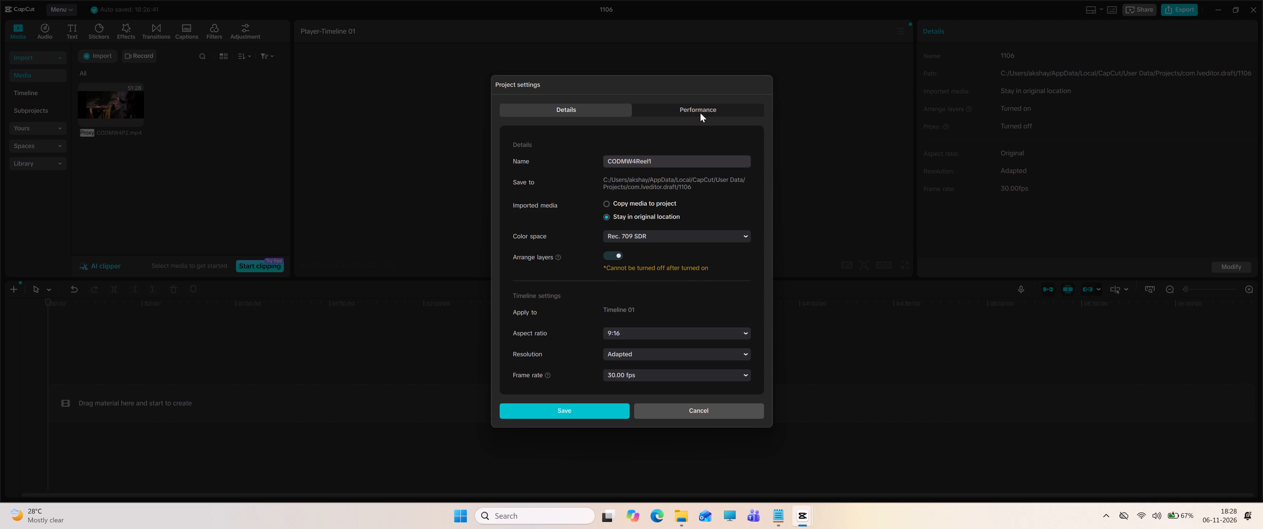
{"action": "left_click", "coordinate": [699, 110]}
{"action": "left_click", "coordinate": [584, 204]}
{"action": "left_click", "coordinate": [592, 404]}
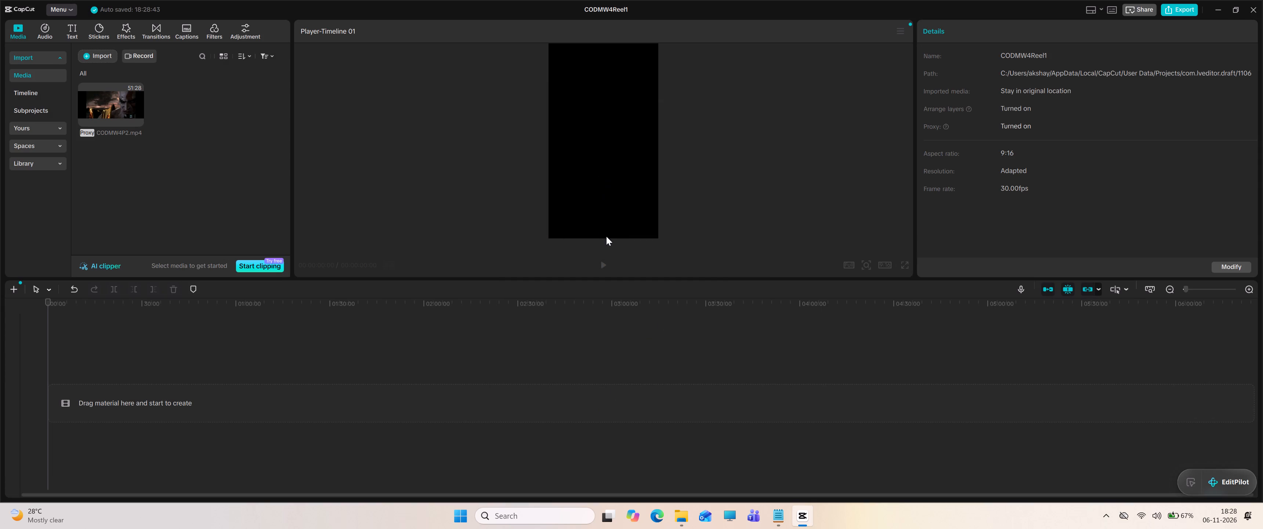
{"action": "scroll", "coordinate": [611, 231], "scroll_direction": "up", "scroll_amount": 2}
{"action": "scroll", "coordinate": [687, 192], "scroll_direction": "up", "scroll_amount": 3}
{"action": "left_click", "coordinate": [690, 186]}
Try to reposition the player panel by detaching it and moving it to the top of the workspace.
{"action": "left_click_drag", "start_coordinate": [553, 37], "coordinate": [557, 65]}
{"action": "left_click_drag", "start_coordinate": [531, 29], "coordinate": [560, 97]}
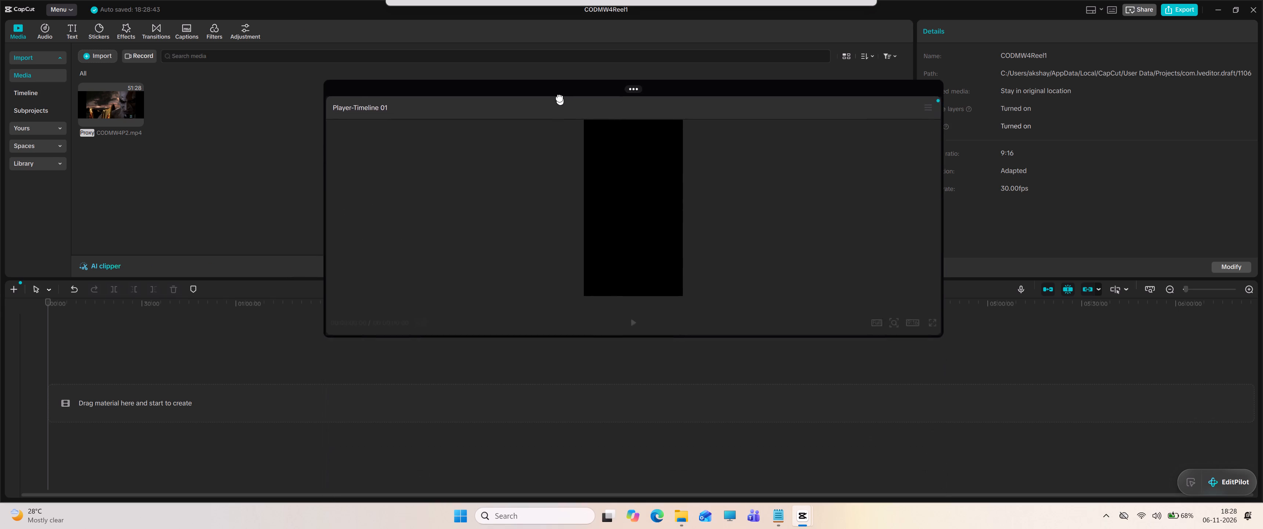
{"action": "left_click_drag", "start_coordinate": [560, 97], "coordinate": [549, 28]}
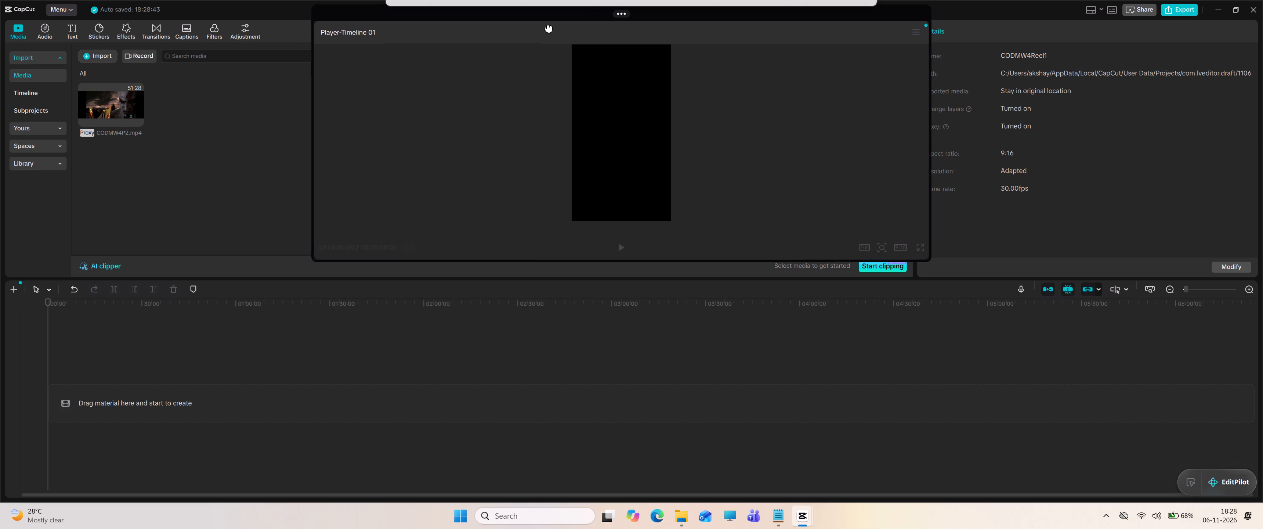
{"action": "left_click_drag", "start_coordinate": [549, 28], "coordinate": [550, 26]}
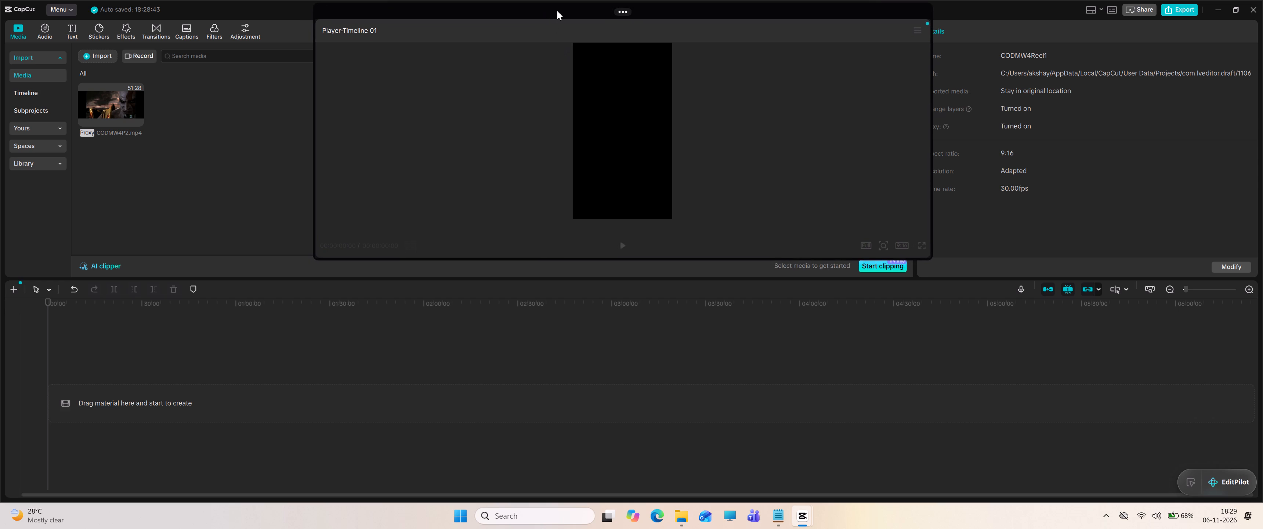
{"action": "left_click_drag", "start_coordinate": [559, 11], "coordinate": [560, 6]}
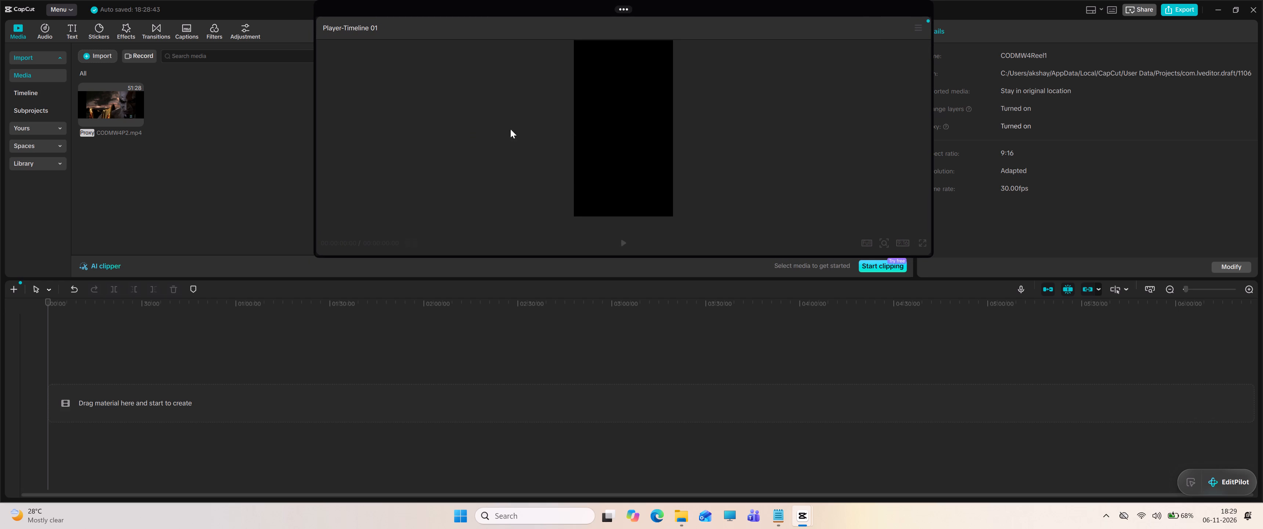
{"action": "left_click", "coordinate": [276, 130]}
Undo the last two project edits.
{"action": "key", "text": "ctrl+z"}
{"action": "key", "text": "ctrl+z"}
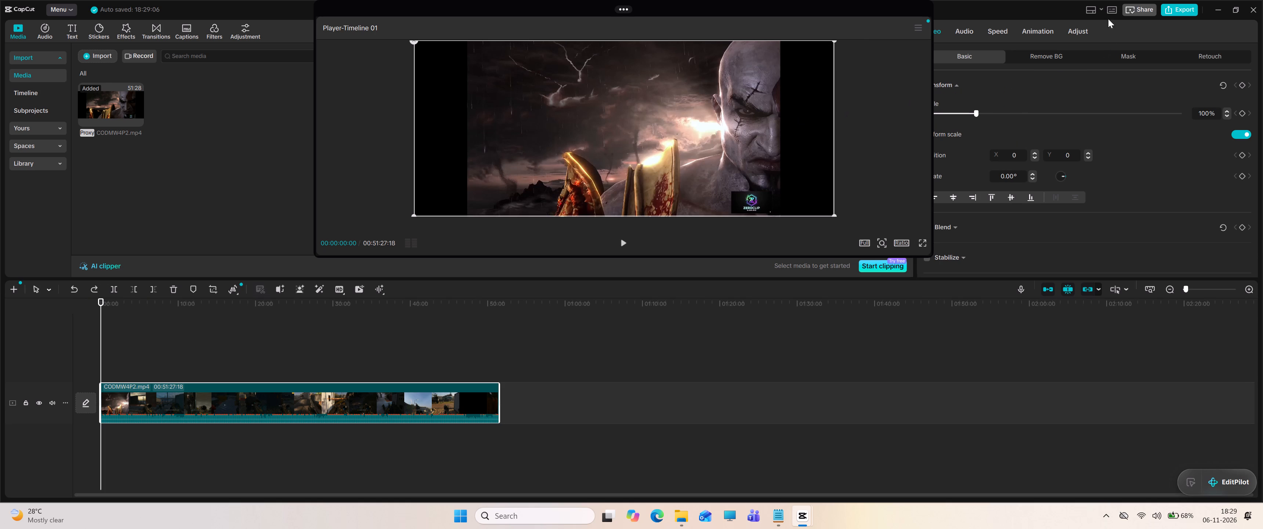
Reset the current workspace layout and keep the Default layout selected.
{"action": "left_click", "coordinate": [1093, 8]}
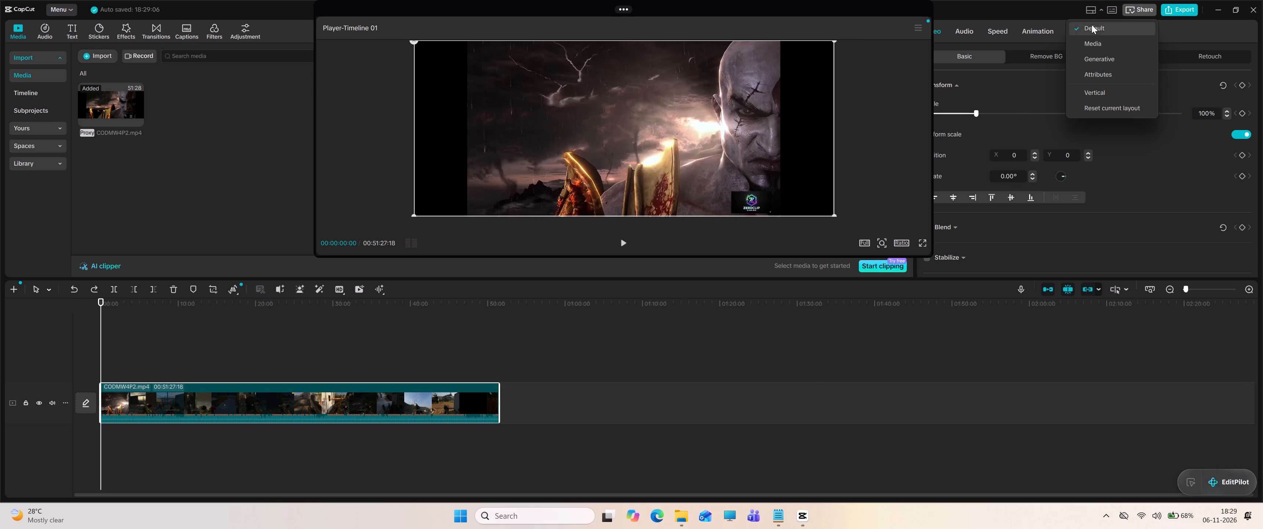
{"action": "left_click", "coordinate": [1092, 25]}
{"action": "left_click", "coordinate": [1093, 9]}
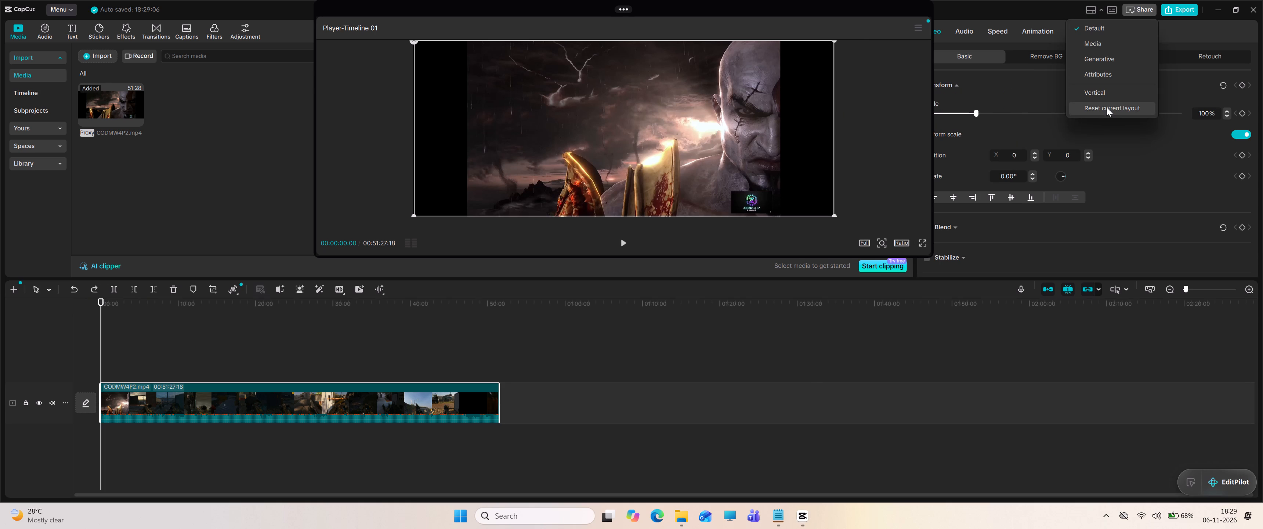
{"action": "left_click", "coordinate": [1105, 110]}
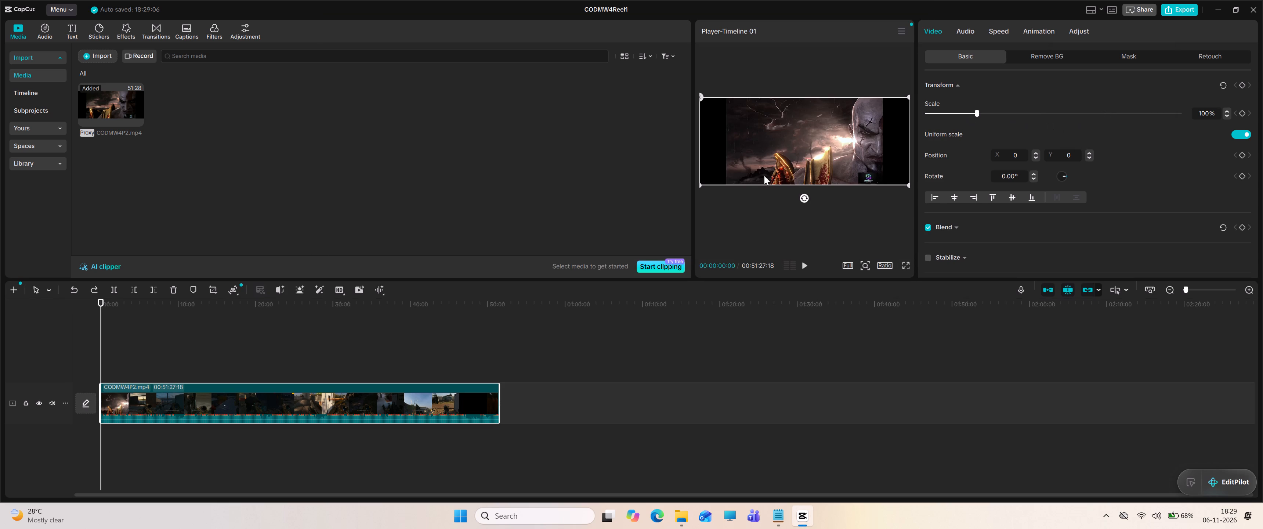
{"action": "left_click", "coordinate": [1089, 11]}
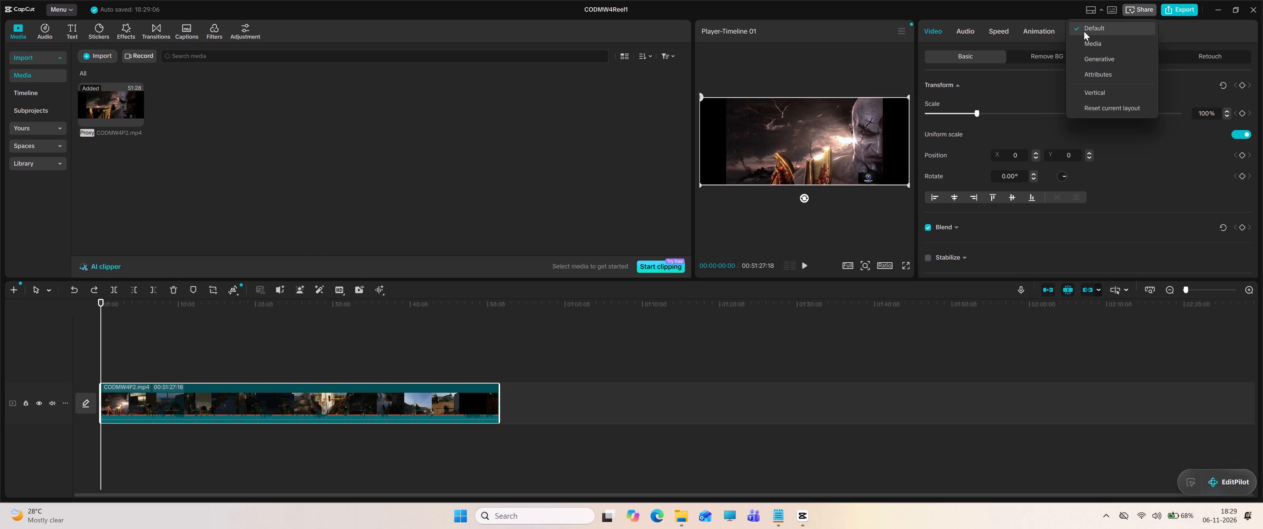
{"action": "left_click", "coordinate": [1085, 31]}
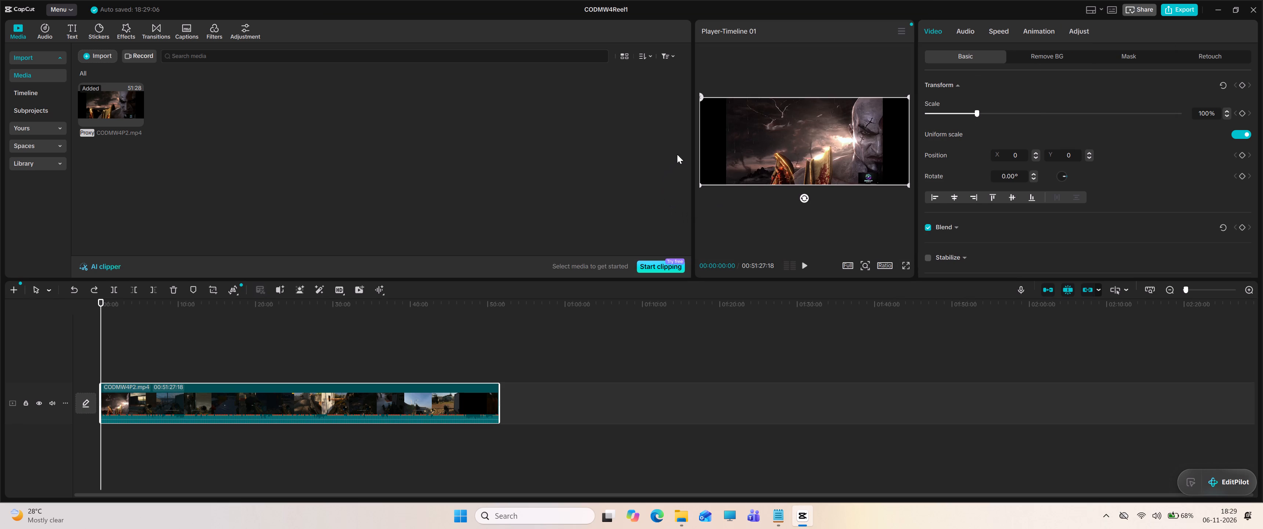
Widen the player panel by shrinking the media panel until it fits a single column of thumbnails.
{"action": "left_click_drag", "start_coordinate": [695, 135], "coordinate": [568, 134]}
{"action": "left_click_drag", "start_coordinate": [692, 120], "coordinate": [490, 115]}
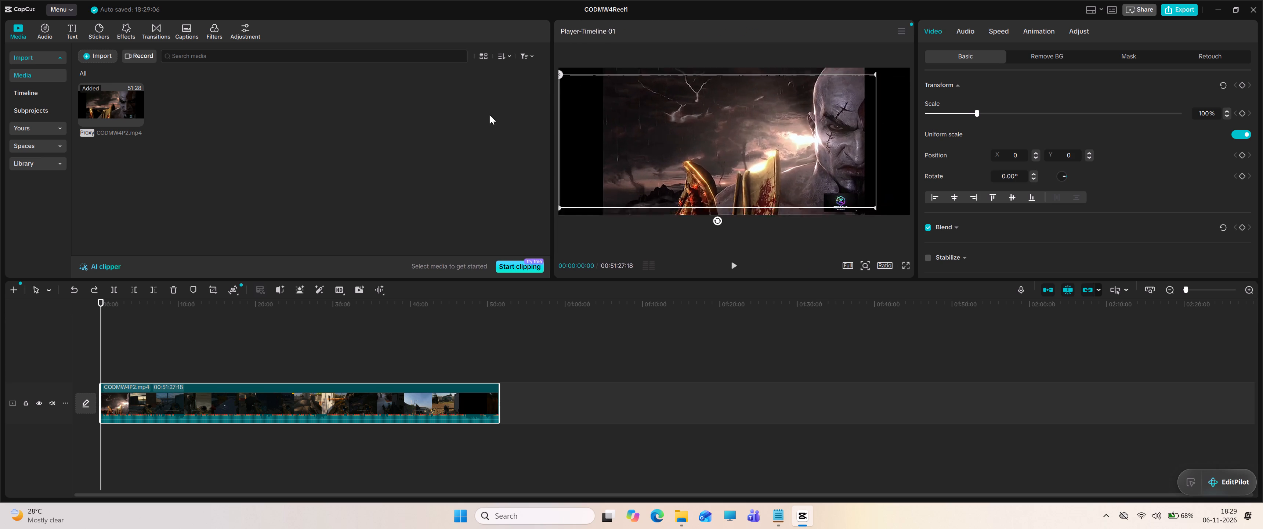
{"action": "left_click_drag", "start_coordinate": [490, 115], "coordinate": [271, 103]}
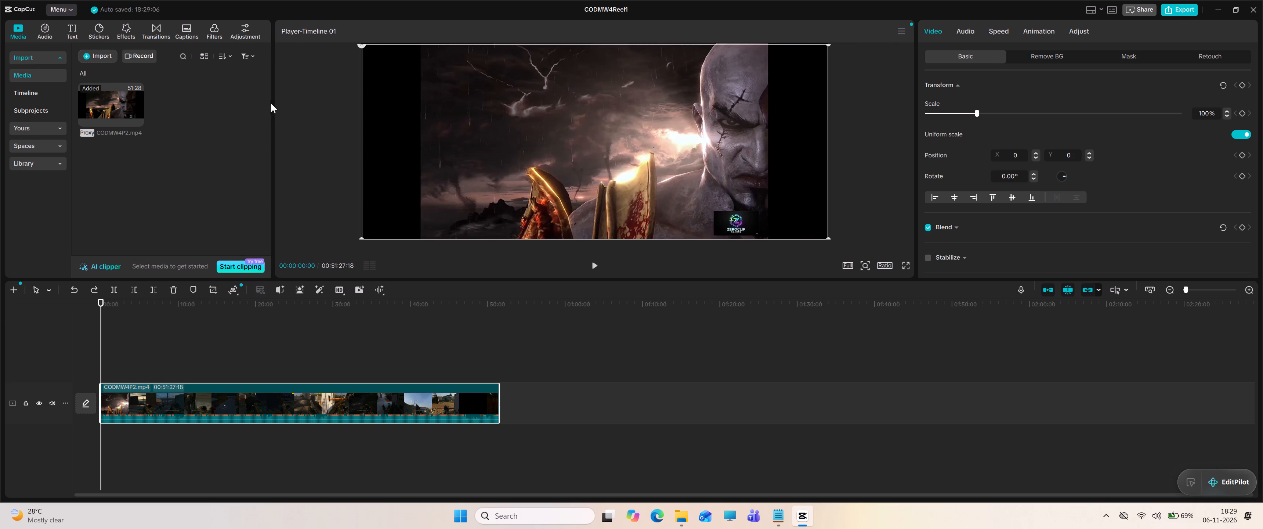
{"action": "left_click_drag", "start_coordinate": [271, 103], "coordinate": [270, 103]}
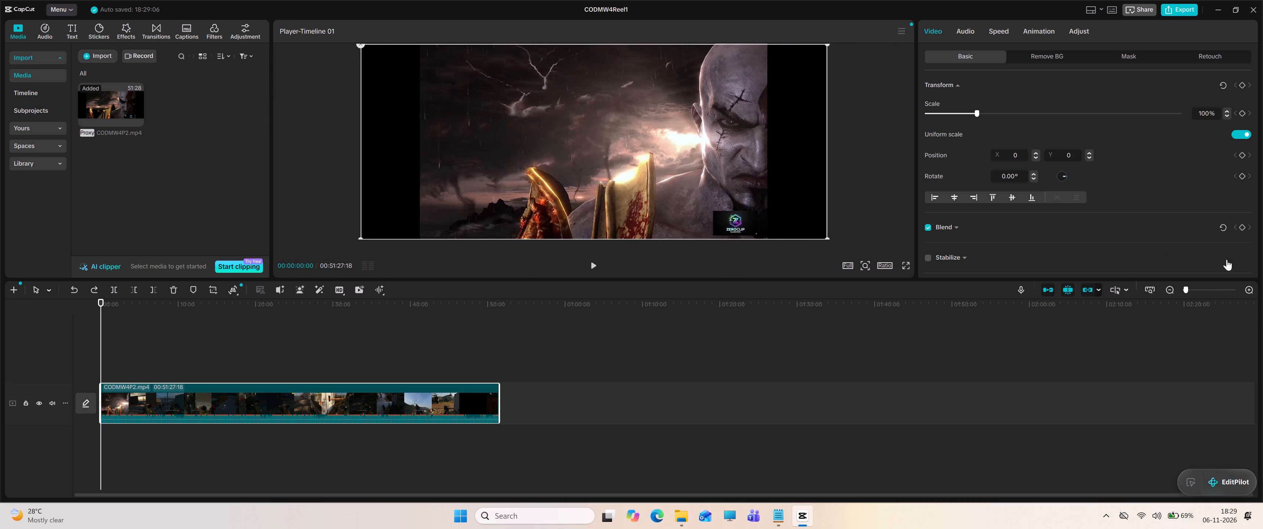
Delete the CODMW4P2.mp4 clip from the timeline.
{"action": "scroll", "coordinate": [1120, 219], "scroll_direction": "down", "scroll_amount": 3}
{"action": "scroll", "coordinate": [1122, 219], "scroll_direction": "up", "scroll_amount": 6}
{"action": "key", "text": "Delete"}
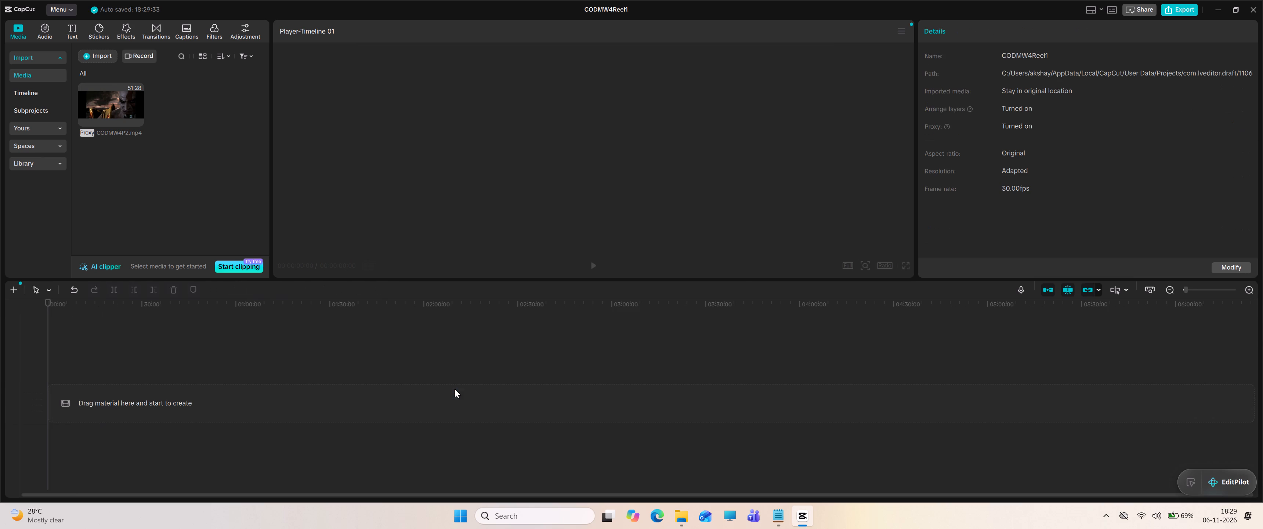
Set the timeline's aspect ratio to 9:16 in the project settings.
{"action": "left_click", "coordinate": [1232, 266]}
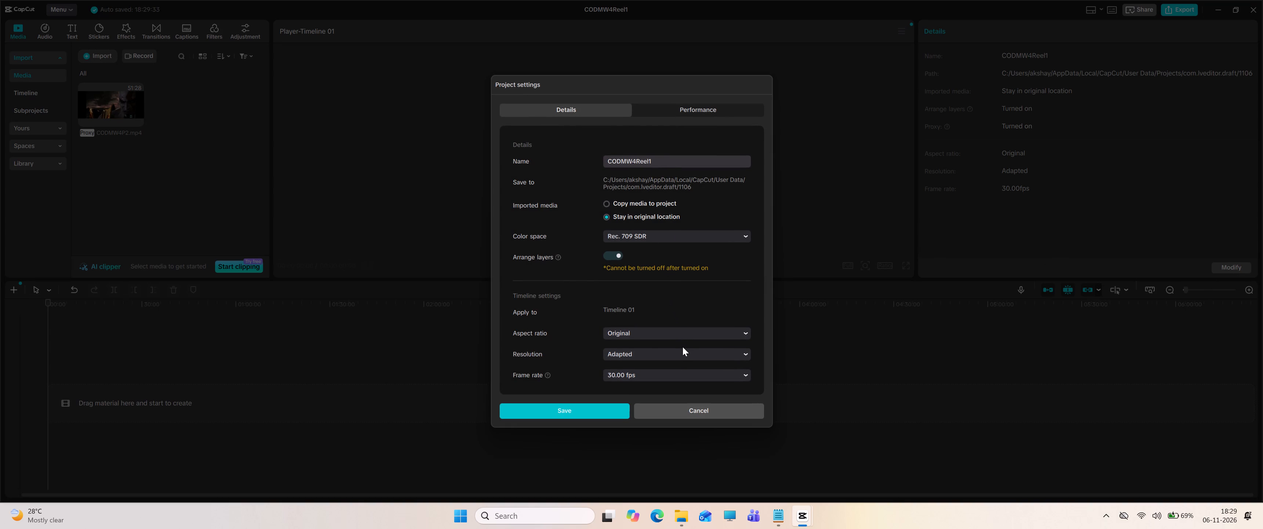
{"action": "scroll", "coordinate": [683, 347], "scroll_direction": "down", "scroll_amount": 1}
{"action": "left_click", "coordinate": [698, 332]}
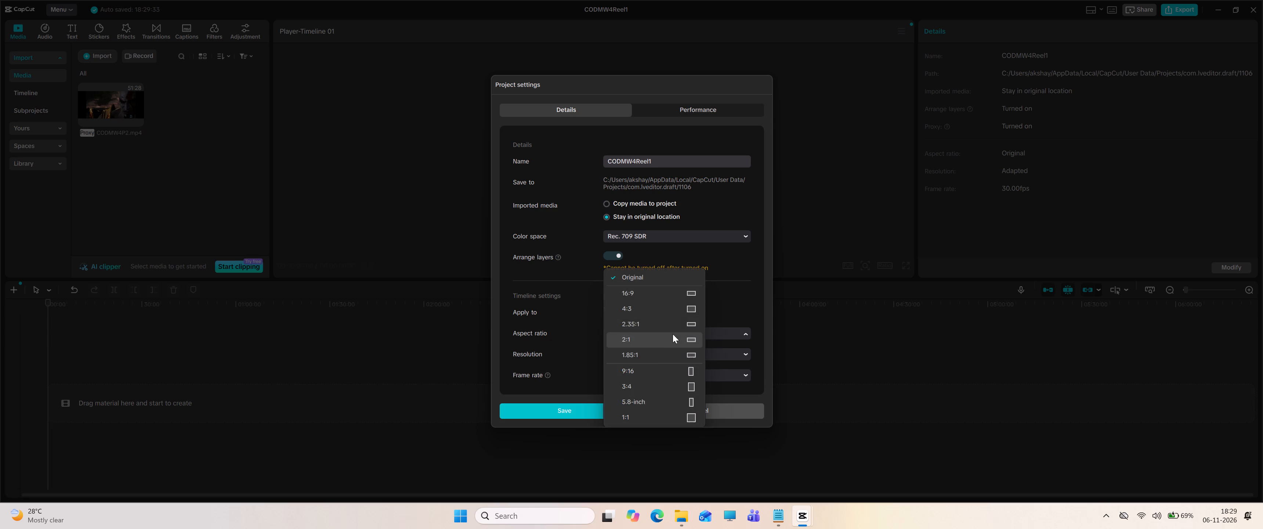
{"action": "left_click", "coordinate": [688, 371]}
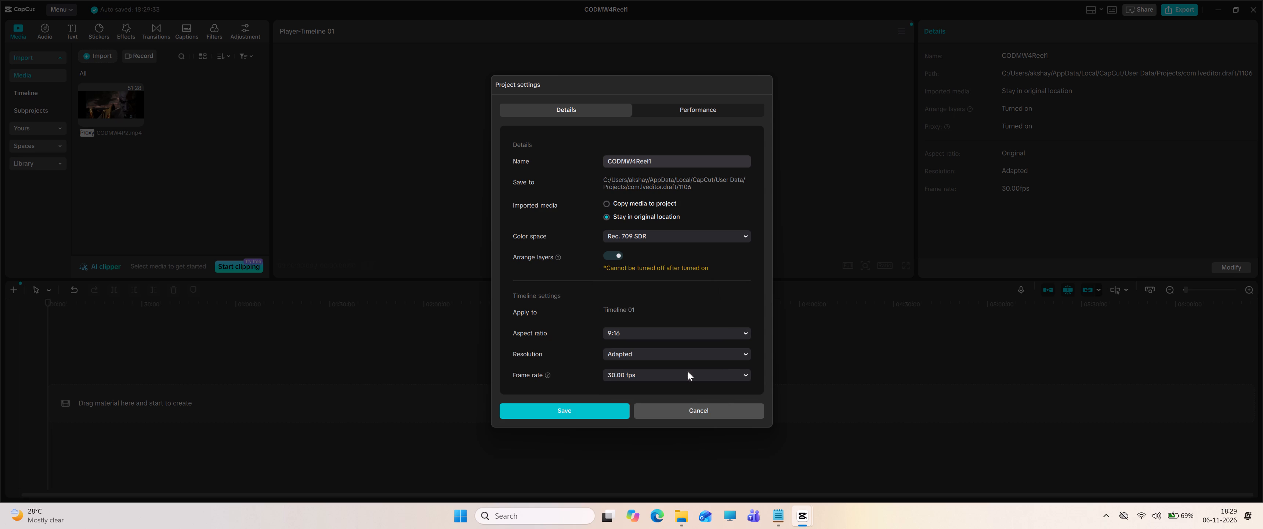
Choose 720P as the proxy resolution in the performance settings and save the project settings.
{"action": "left_click", "coordinate": [689, 106]}
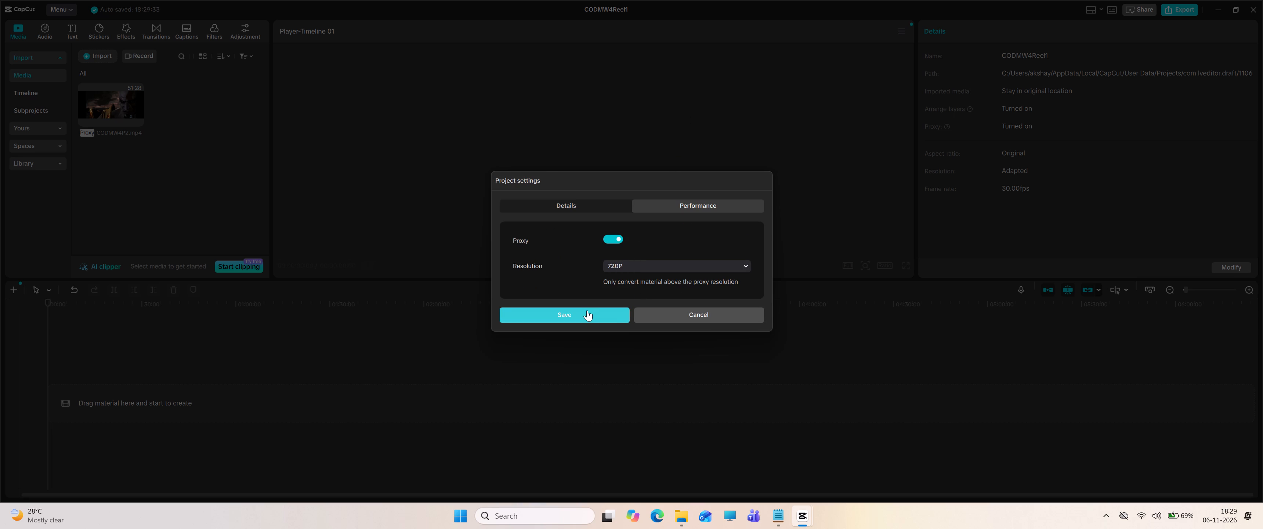
{"action": "left_click", "coordinate": [663, 269]}
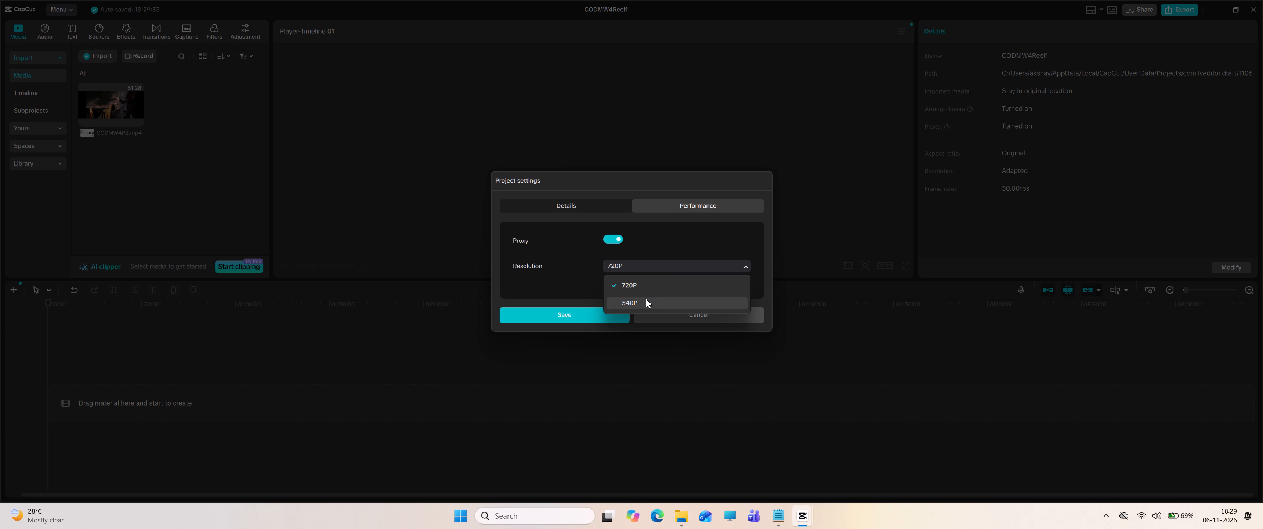
{"action": "left_click", "coordinate": [645, 286]}
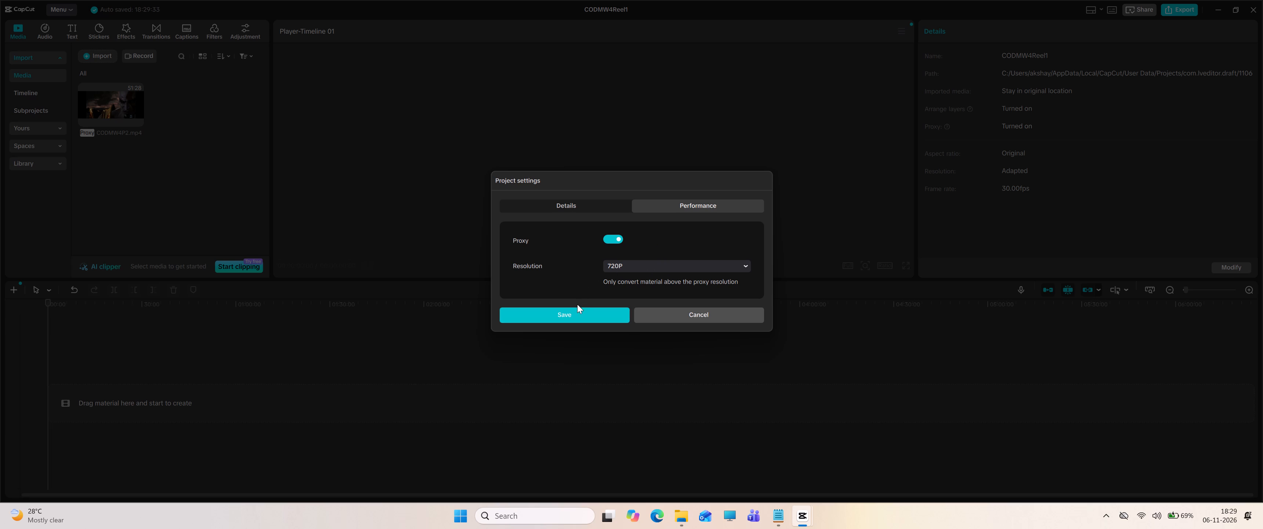
{"action": "left_click", "coordinate": [622, 266]}
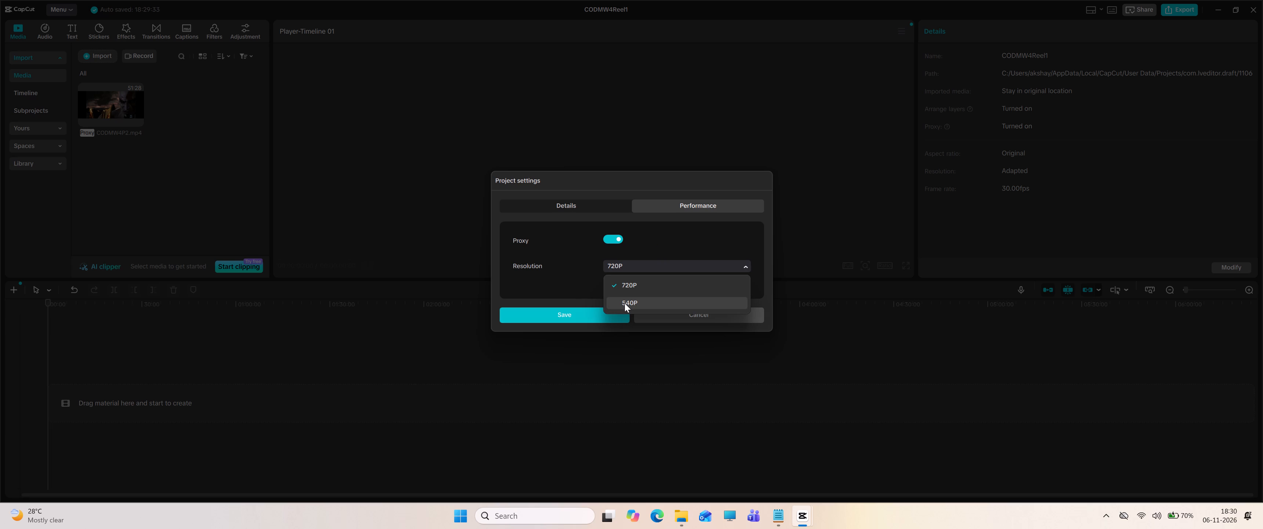
{"action": "left_click", "coordinate": [630, 285]}
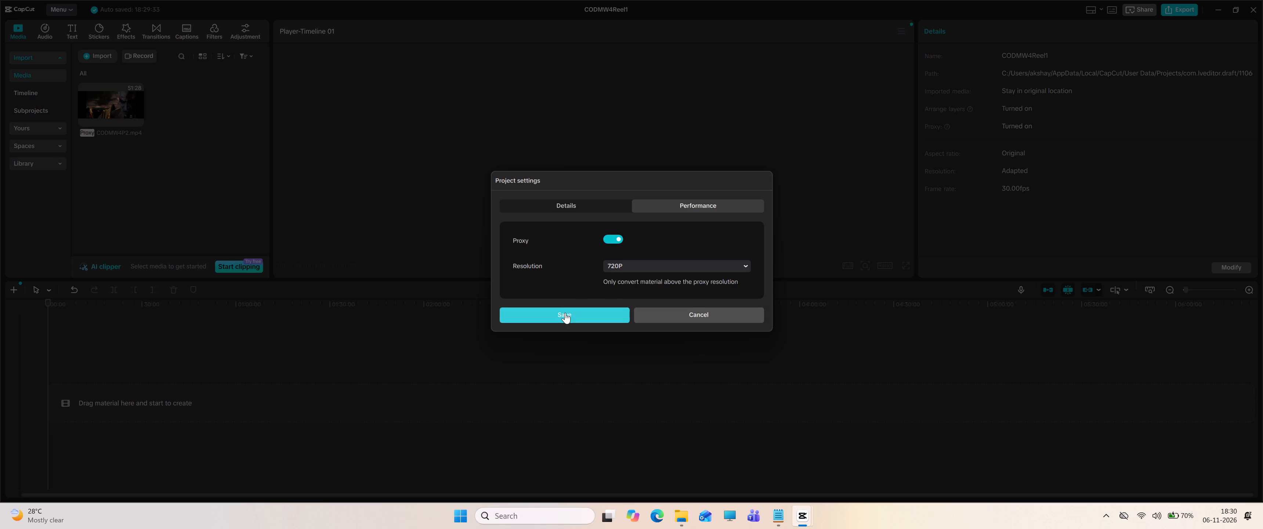
{"action": "left_click", "coordinate": [565, 313]}
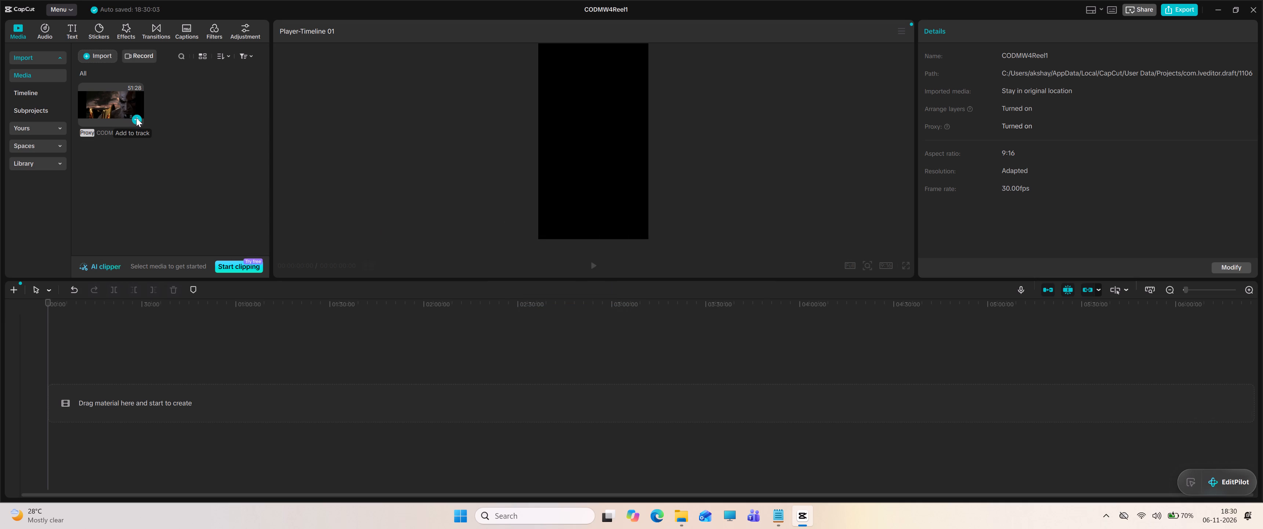
Add the CODMW4P2.mp4 footage to the timeline.
{"action": "left_click", "coordinate": [136, 118]}
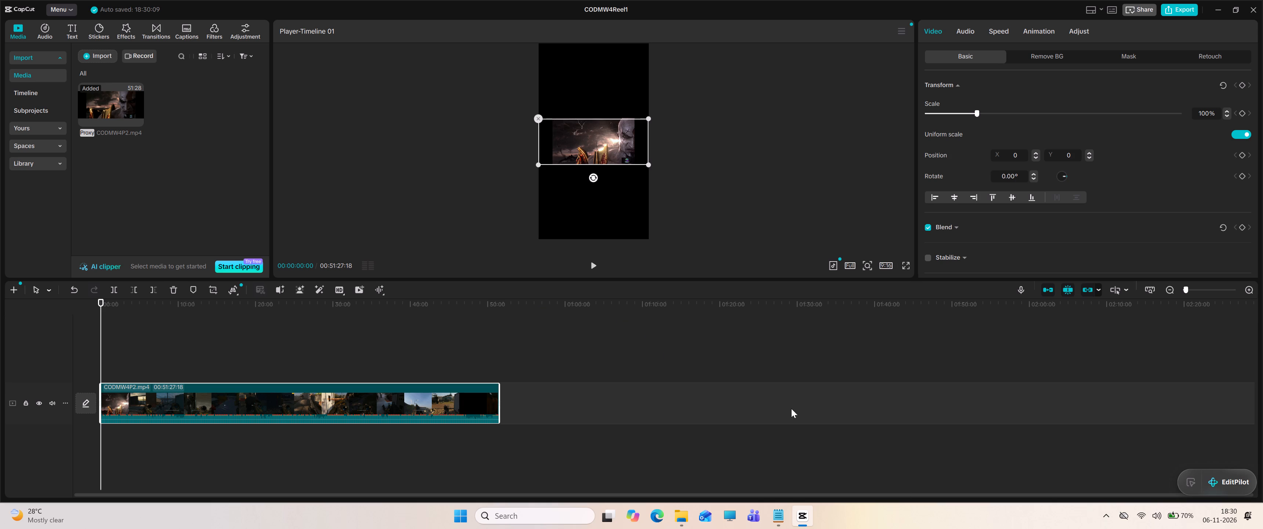
Check the clip time ranges noted in CODMW4.txt in Notepad, then return to CapCut.
{"action": "left_click", "coordinate": [778, 518]}
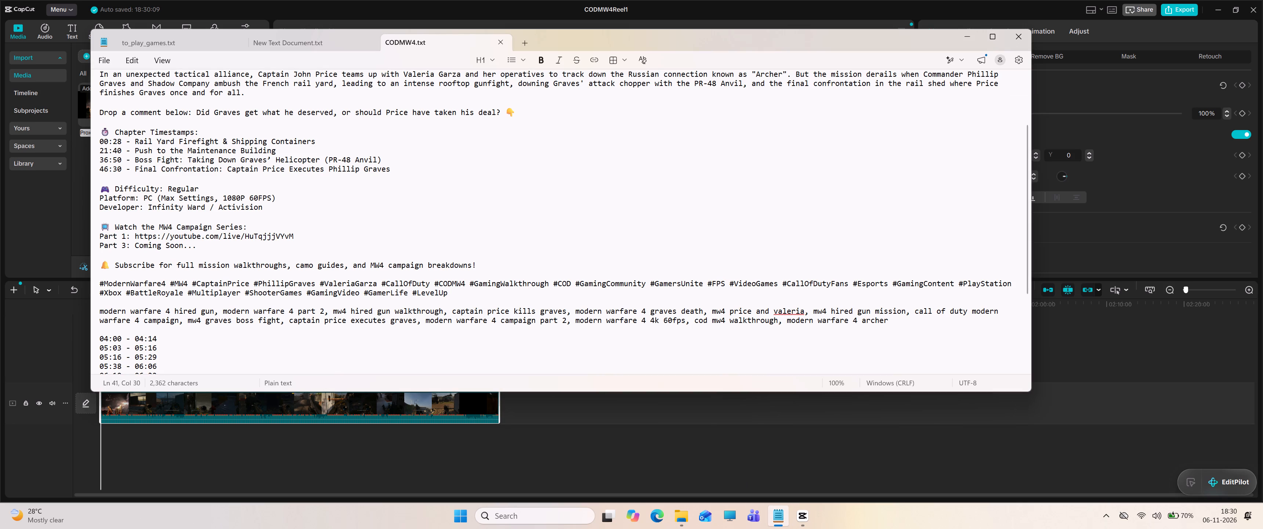
{"action": "left_click", "coordinate": [965, 34]}
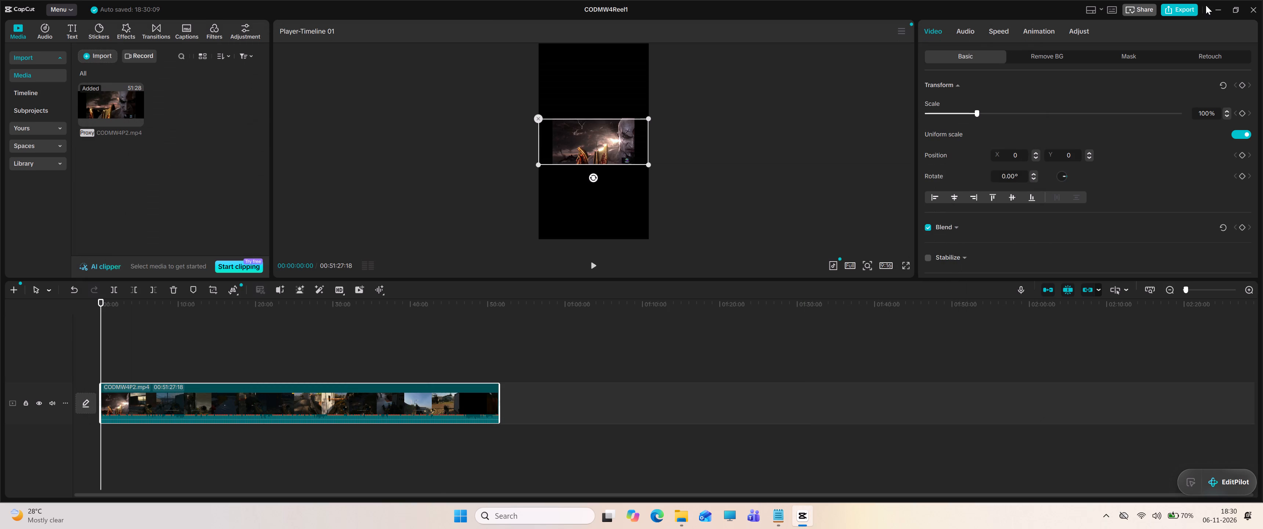
Minimise the video editor and launch Kuro from the desktop.
{"action": "left_click", "coordinate": [1219, 8]}
{"action": "left_click", "coordinate": [683, 273]}
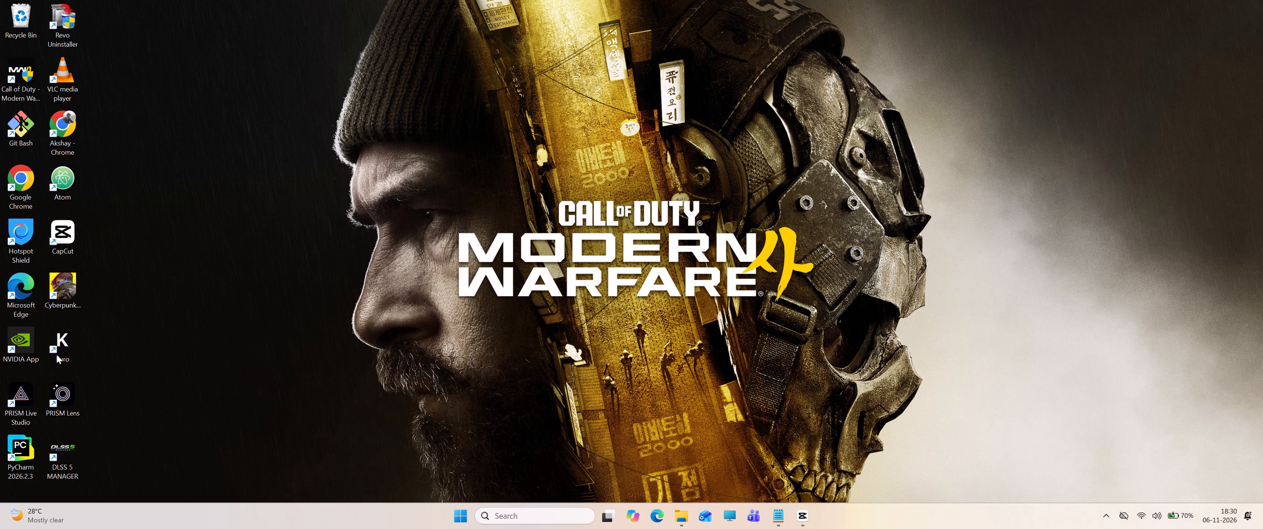
{"action": "double_click", "coordinate": [68, 339]}
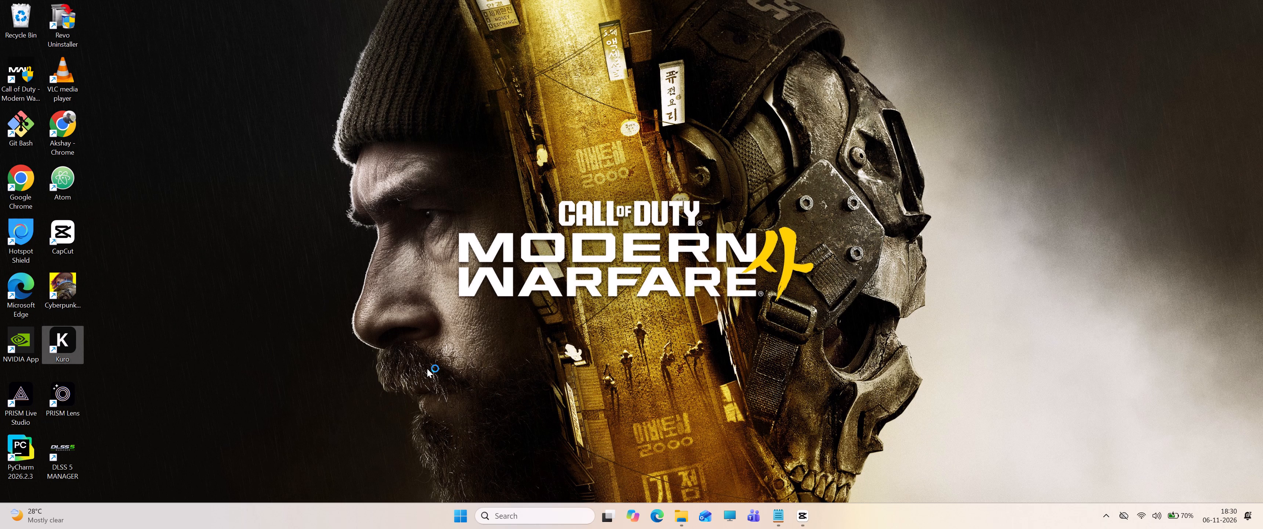
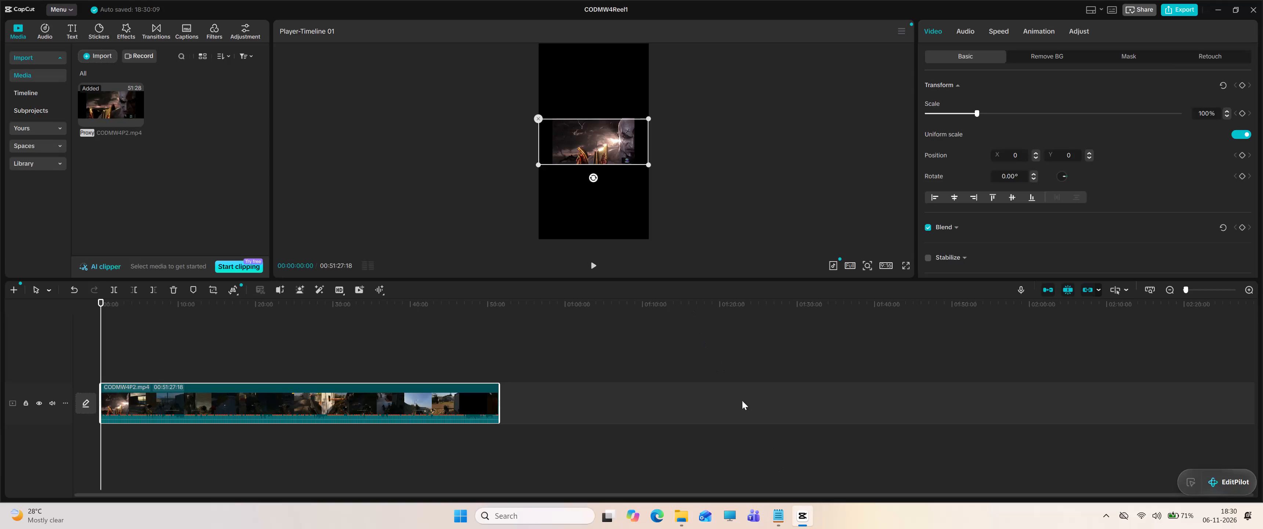
Check the clip time ranges at the end of CODMW4.txt in Notepad, then return to CapCut.
{"action": "left_click", "coordinate": [782, 515]}
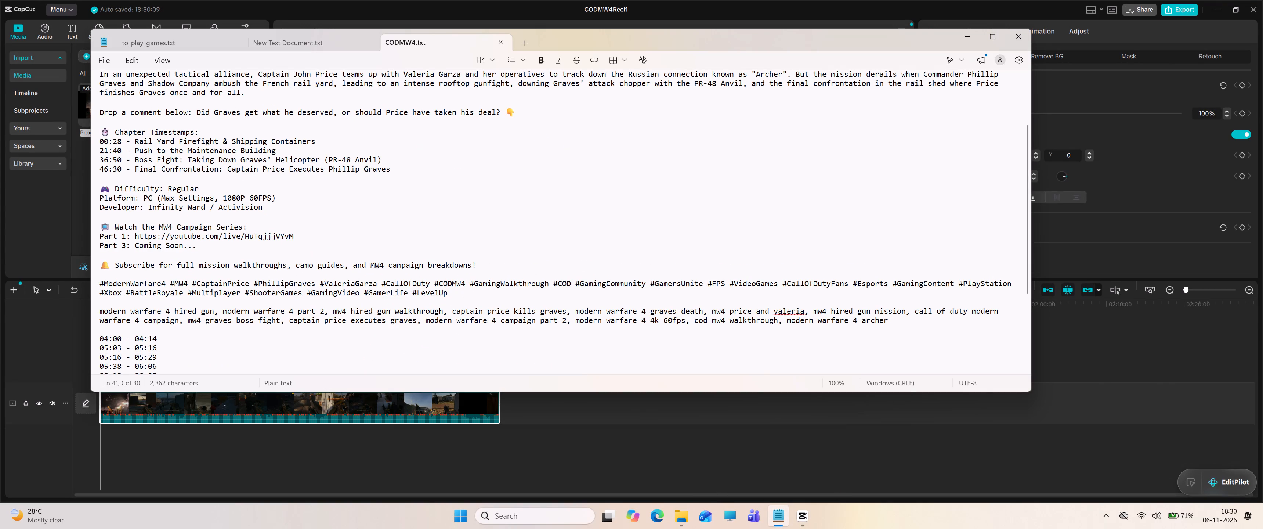
{"action": "scroll", "coordinate": [385, 289], "scroll_direction": "down", "scroll_amount": 2}
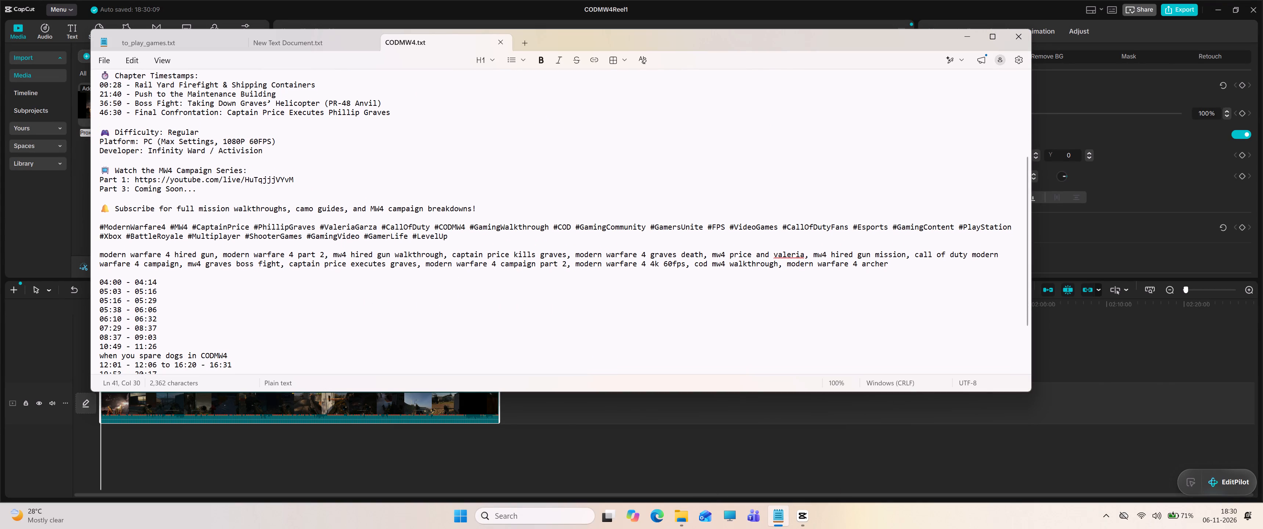
{"action": "left_click", "coordinate": [965, 37]}
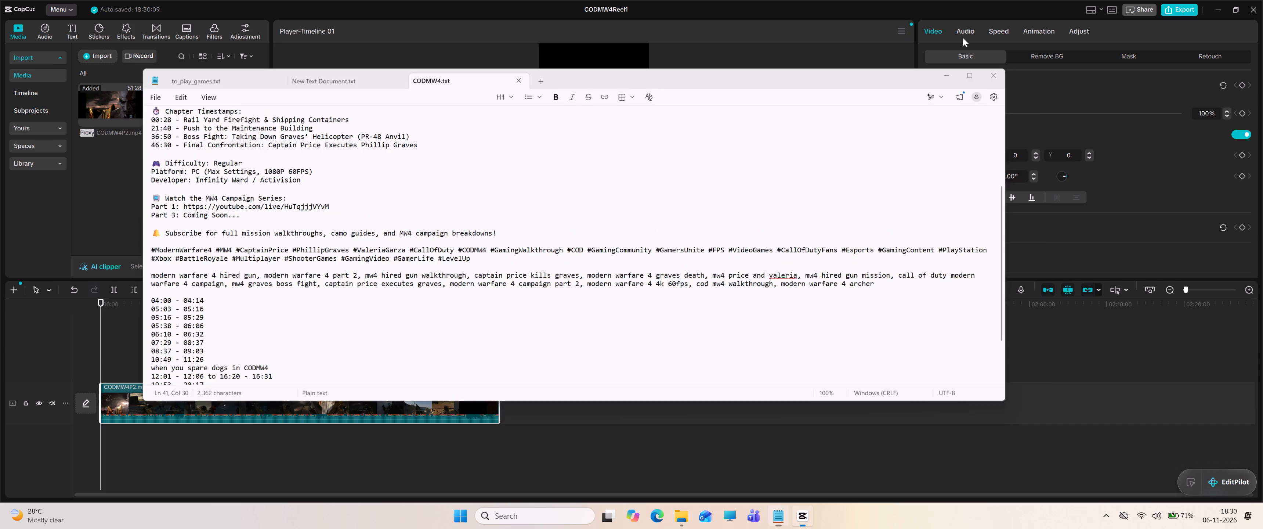
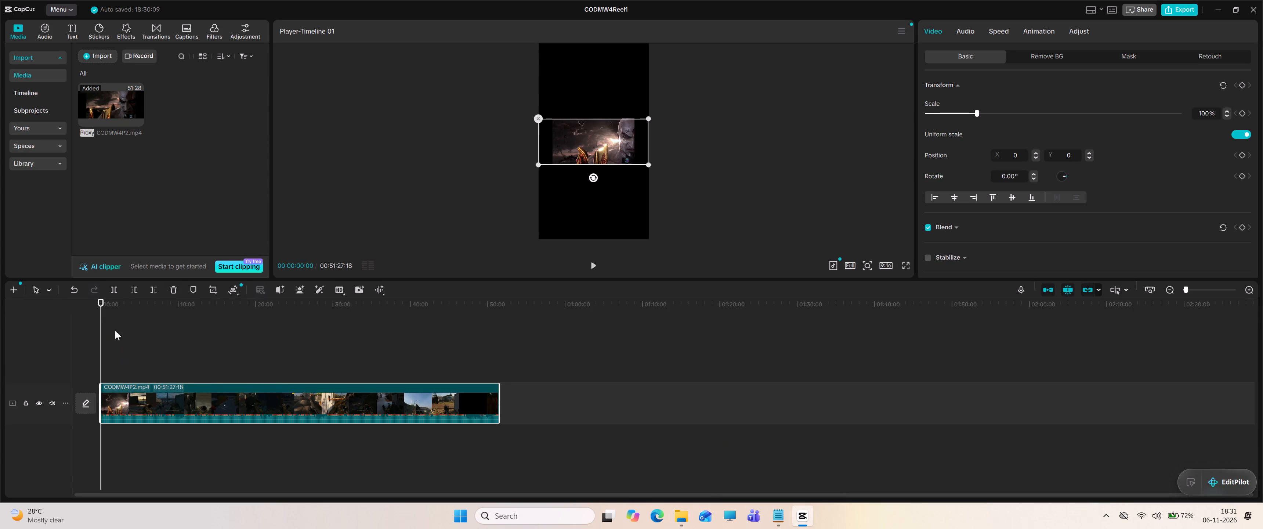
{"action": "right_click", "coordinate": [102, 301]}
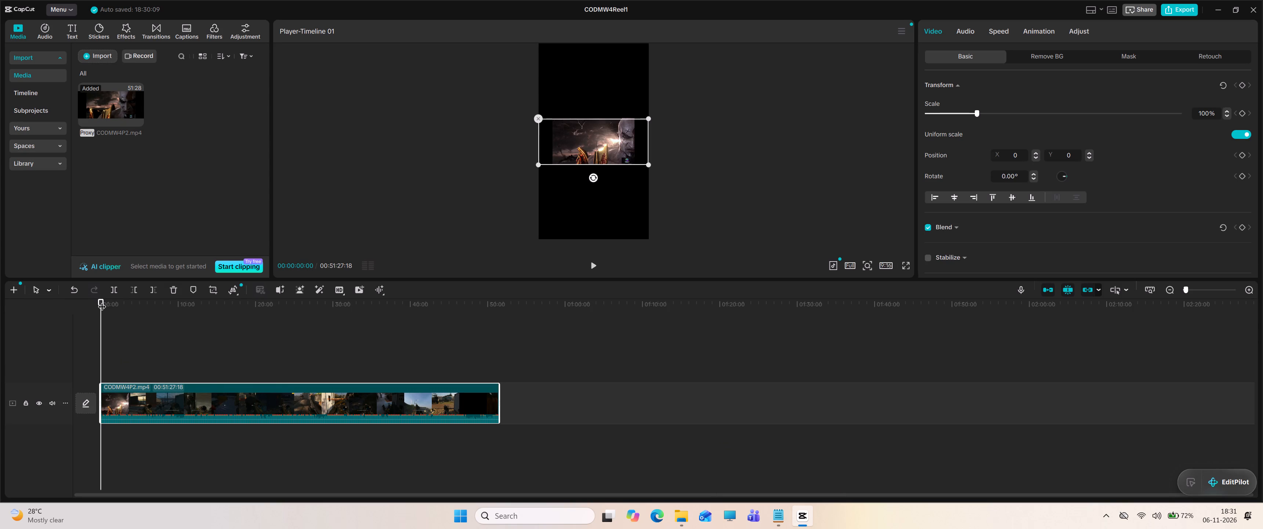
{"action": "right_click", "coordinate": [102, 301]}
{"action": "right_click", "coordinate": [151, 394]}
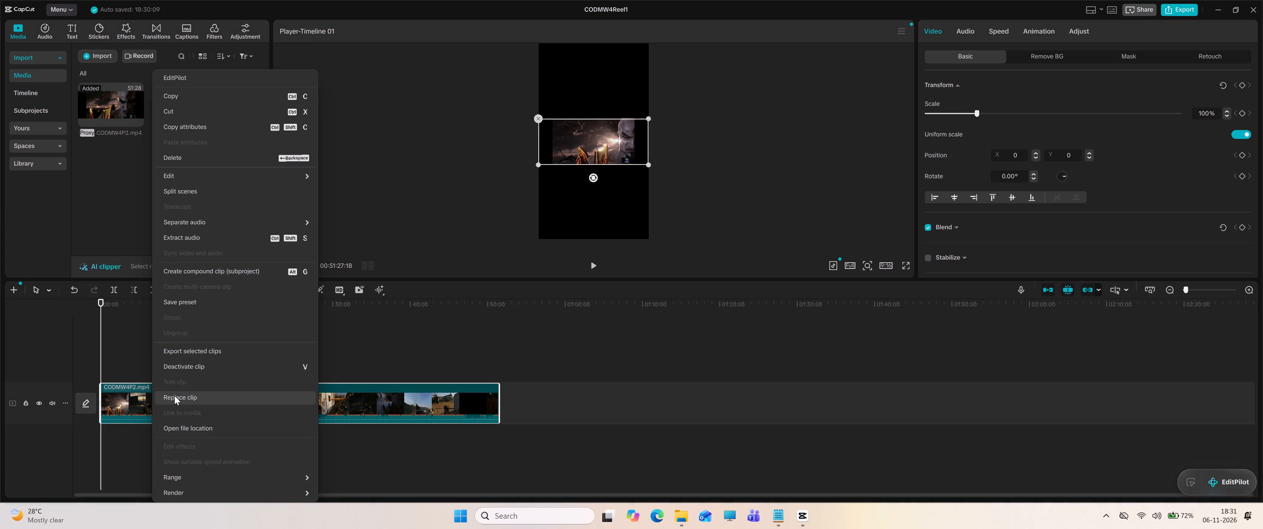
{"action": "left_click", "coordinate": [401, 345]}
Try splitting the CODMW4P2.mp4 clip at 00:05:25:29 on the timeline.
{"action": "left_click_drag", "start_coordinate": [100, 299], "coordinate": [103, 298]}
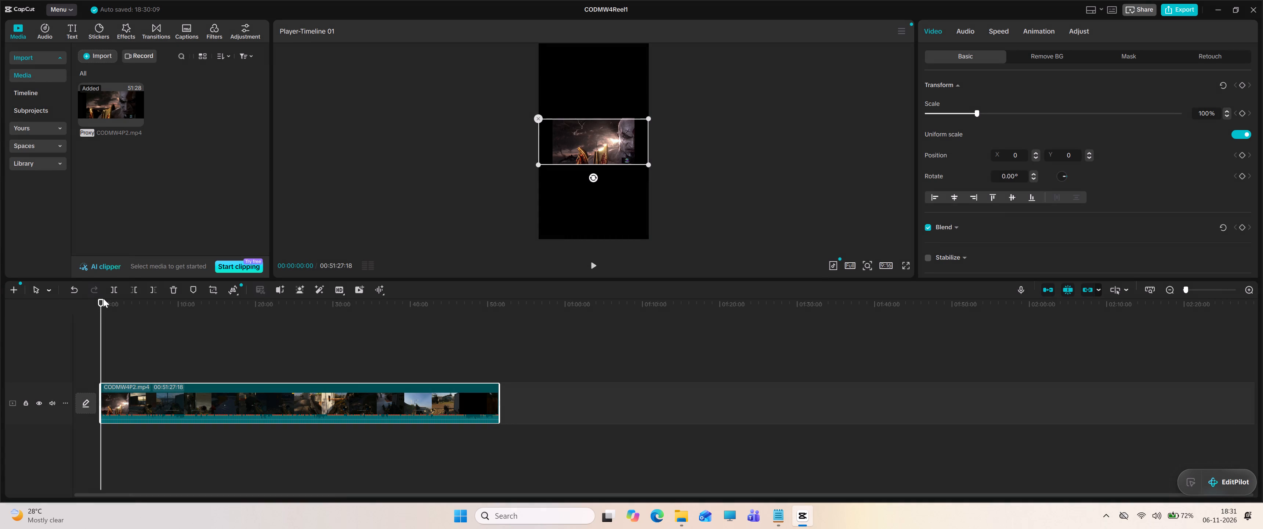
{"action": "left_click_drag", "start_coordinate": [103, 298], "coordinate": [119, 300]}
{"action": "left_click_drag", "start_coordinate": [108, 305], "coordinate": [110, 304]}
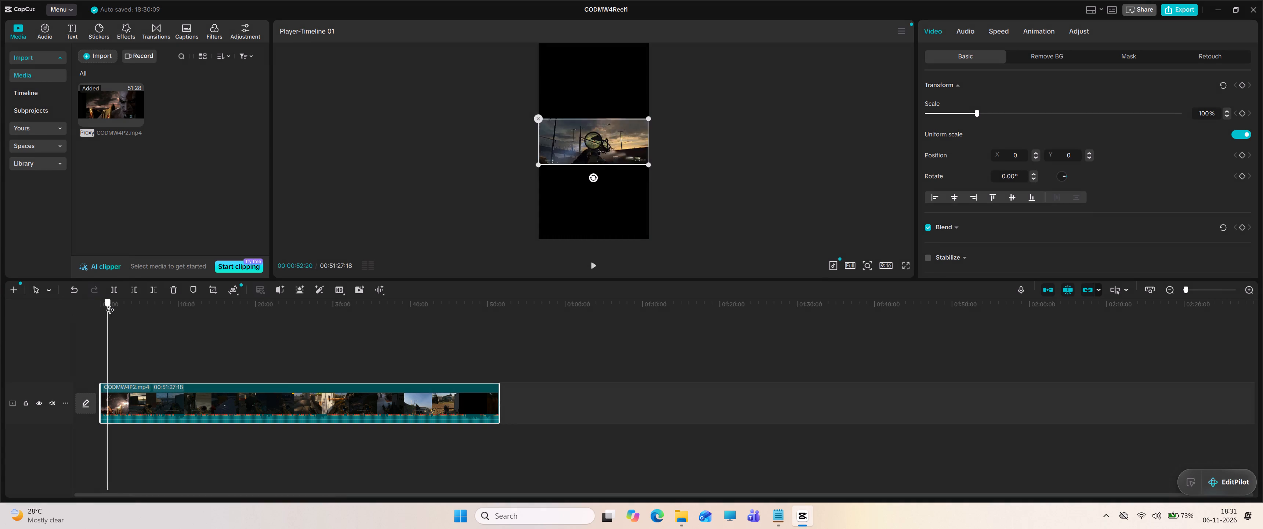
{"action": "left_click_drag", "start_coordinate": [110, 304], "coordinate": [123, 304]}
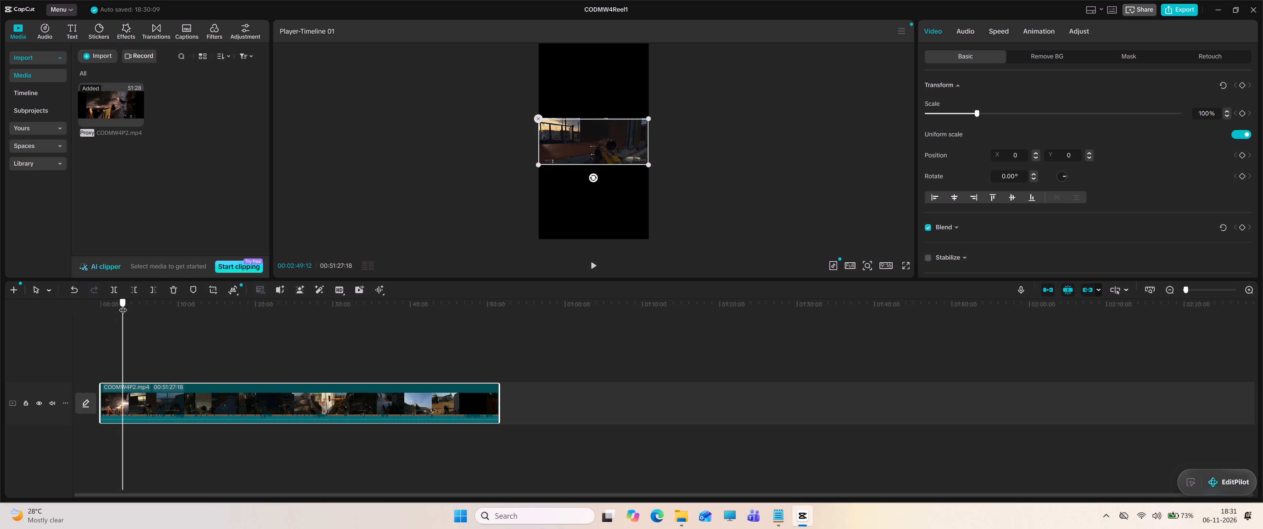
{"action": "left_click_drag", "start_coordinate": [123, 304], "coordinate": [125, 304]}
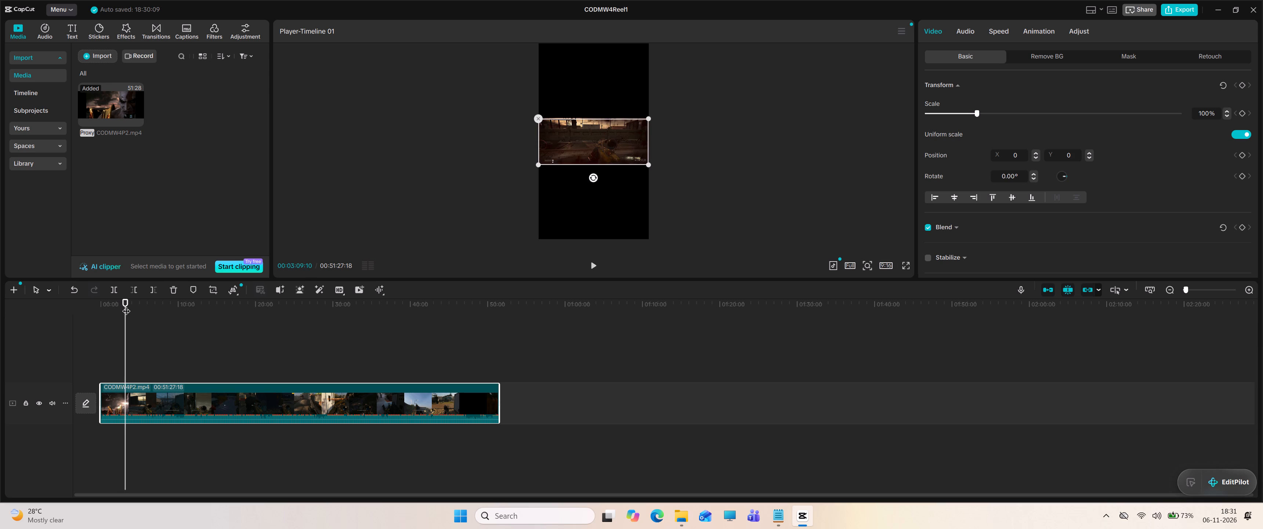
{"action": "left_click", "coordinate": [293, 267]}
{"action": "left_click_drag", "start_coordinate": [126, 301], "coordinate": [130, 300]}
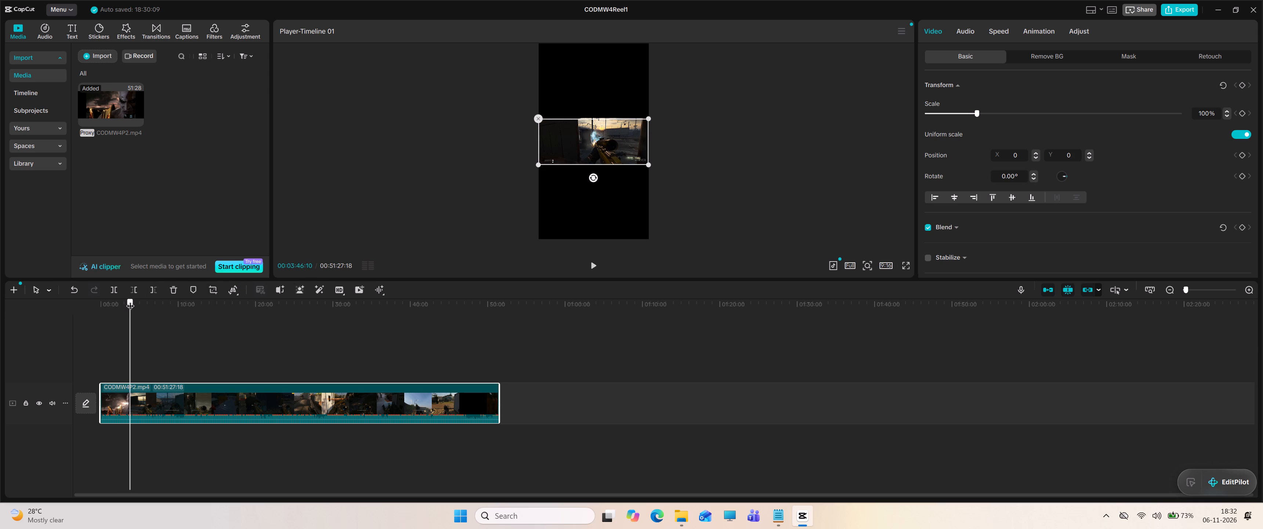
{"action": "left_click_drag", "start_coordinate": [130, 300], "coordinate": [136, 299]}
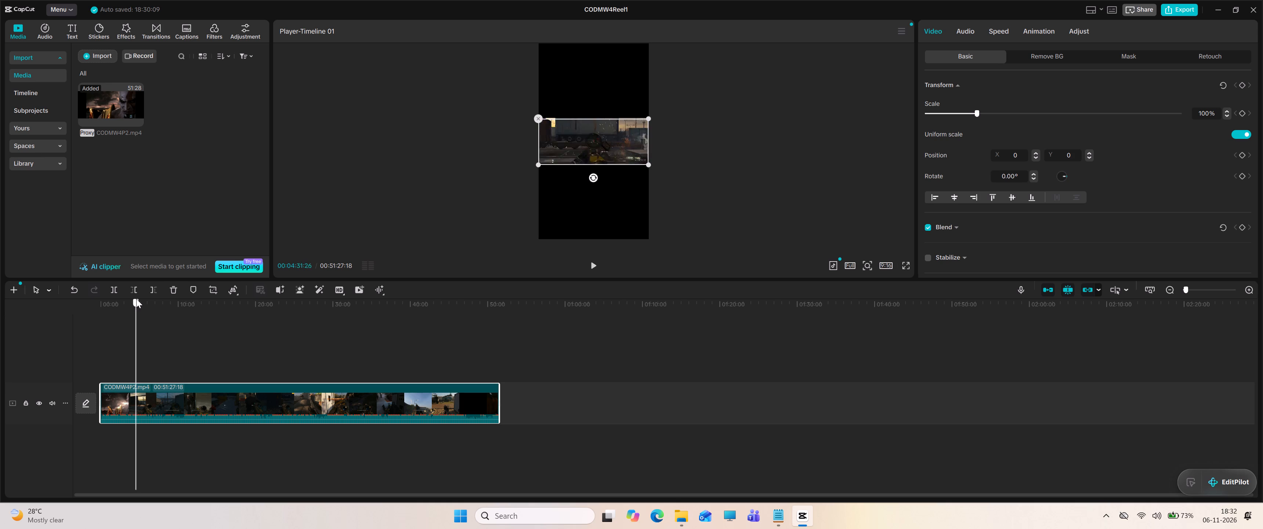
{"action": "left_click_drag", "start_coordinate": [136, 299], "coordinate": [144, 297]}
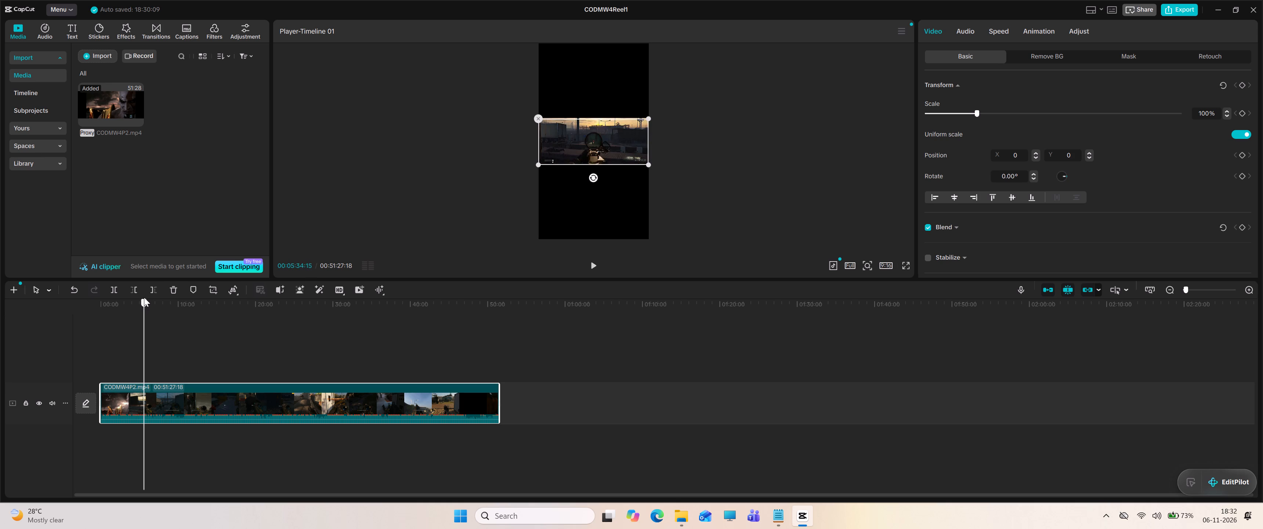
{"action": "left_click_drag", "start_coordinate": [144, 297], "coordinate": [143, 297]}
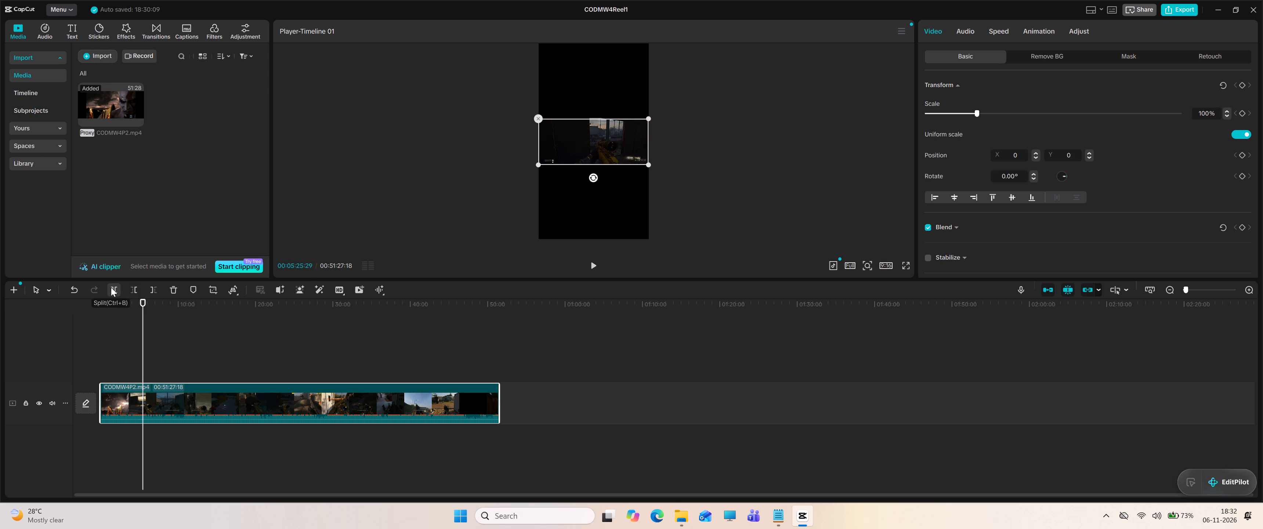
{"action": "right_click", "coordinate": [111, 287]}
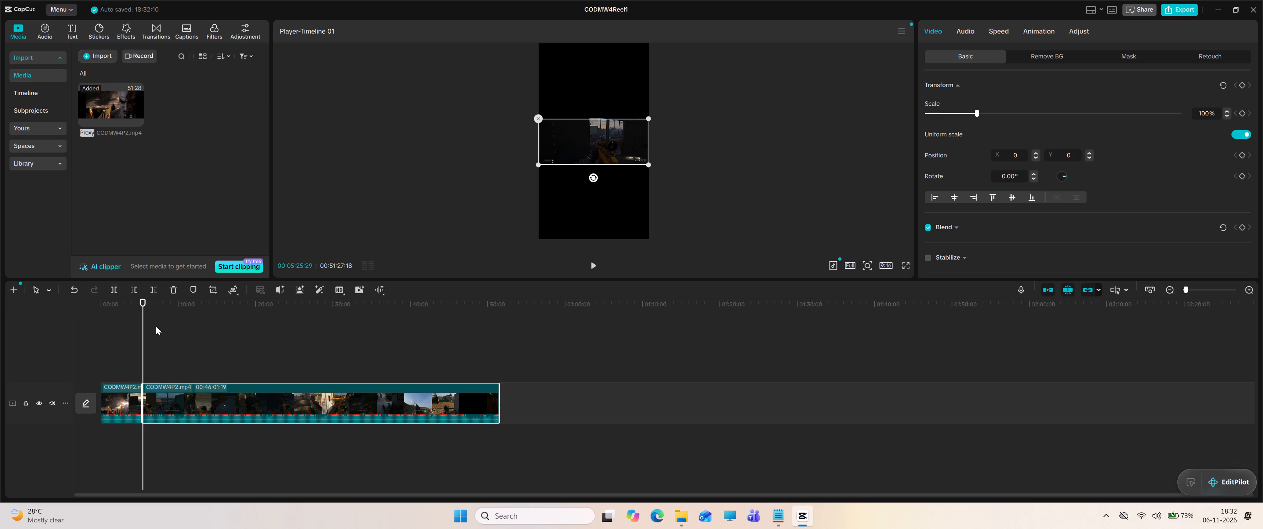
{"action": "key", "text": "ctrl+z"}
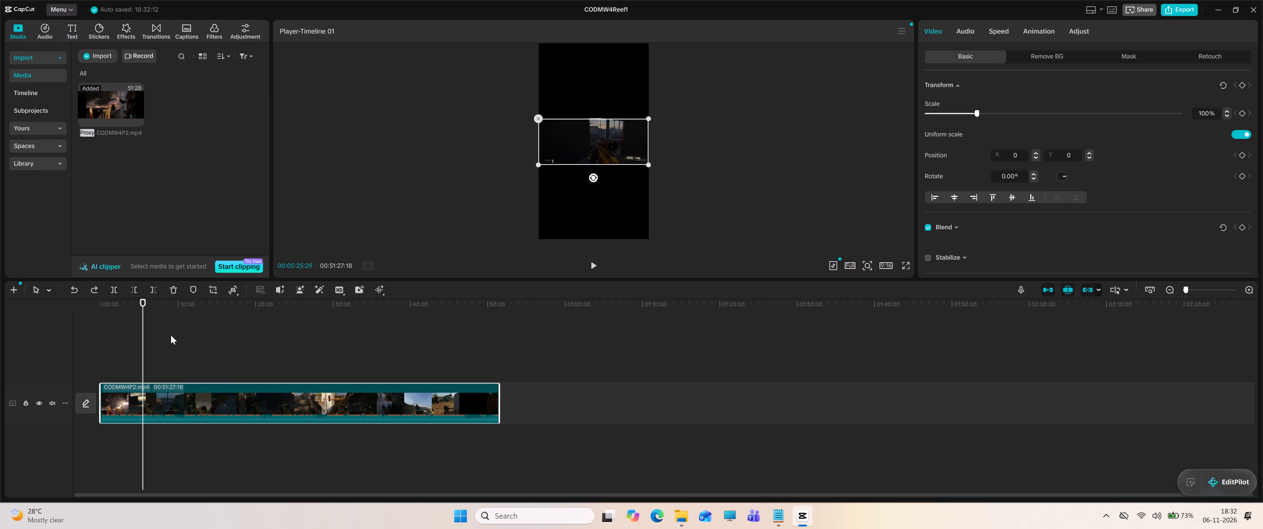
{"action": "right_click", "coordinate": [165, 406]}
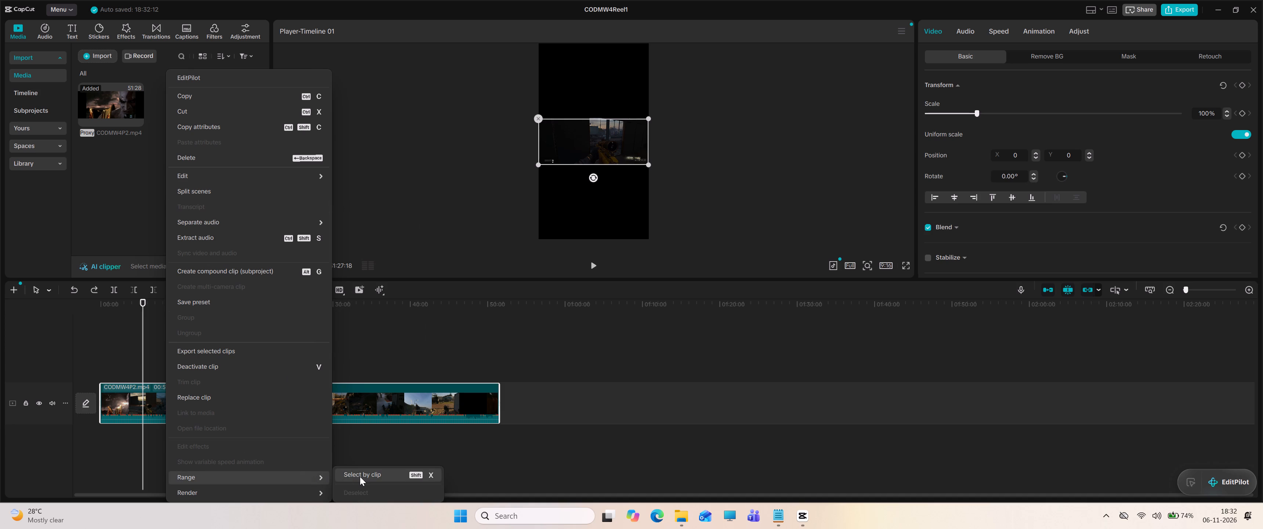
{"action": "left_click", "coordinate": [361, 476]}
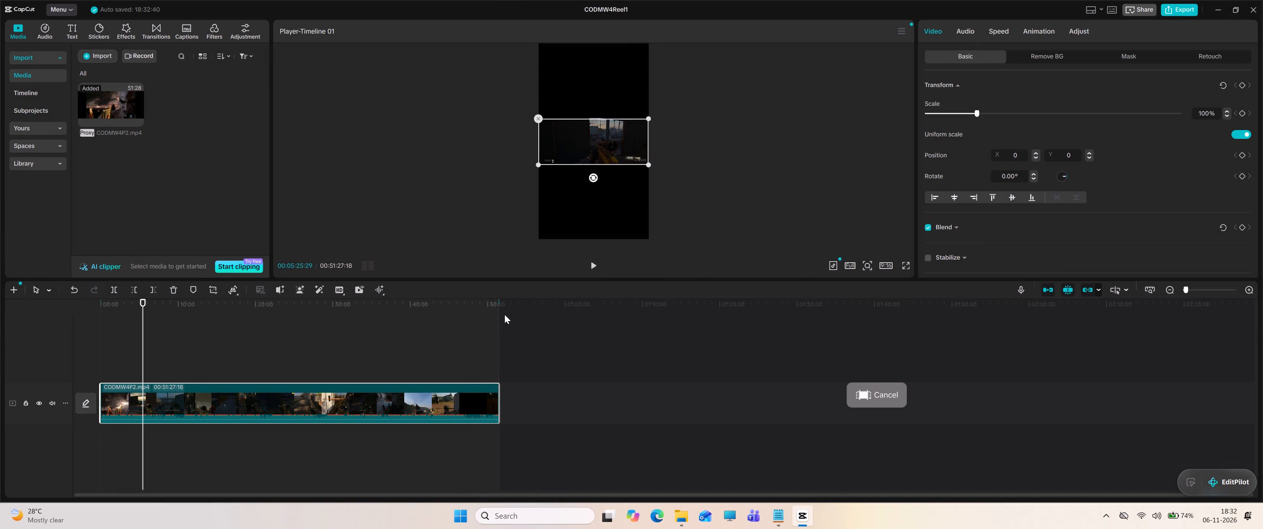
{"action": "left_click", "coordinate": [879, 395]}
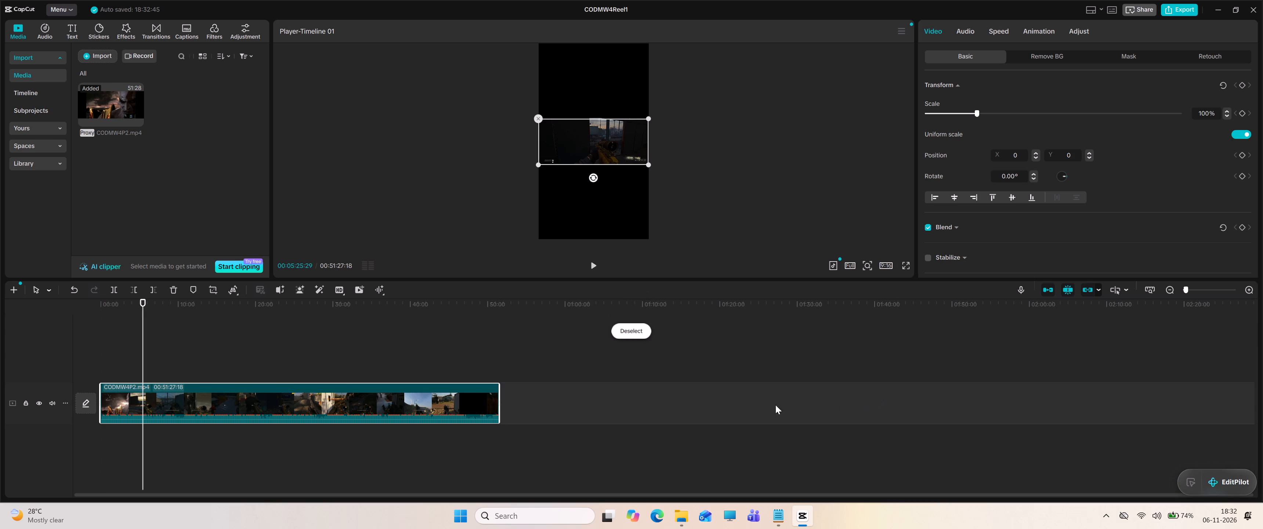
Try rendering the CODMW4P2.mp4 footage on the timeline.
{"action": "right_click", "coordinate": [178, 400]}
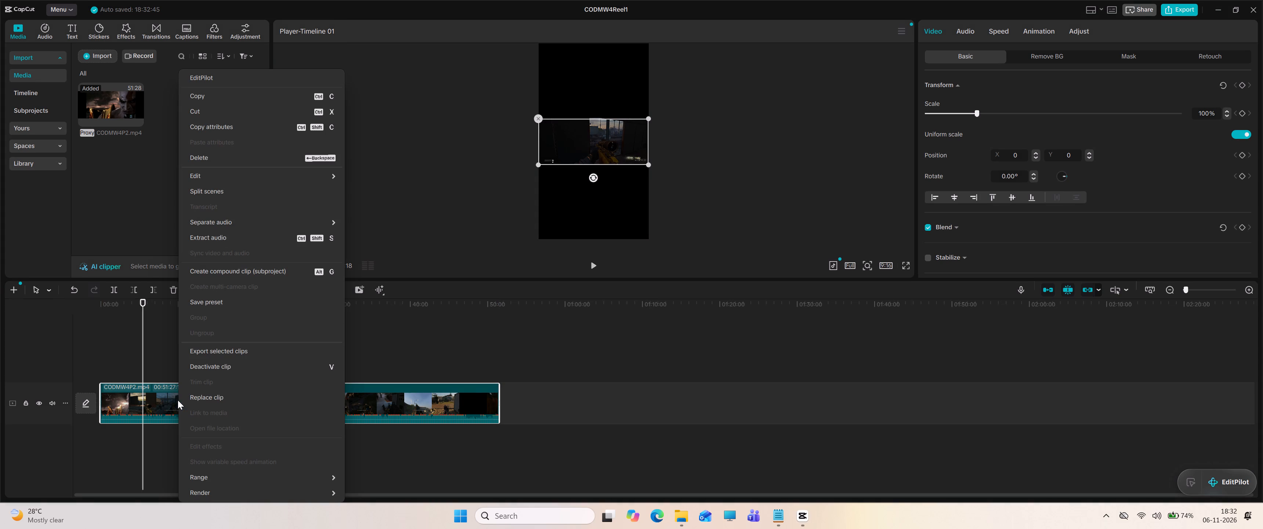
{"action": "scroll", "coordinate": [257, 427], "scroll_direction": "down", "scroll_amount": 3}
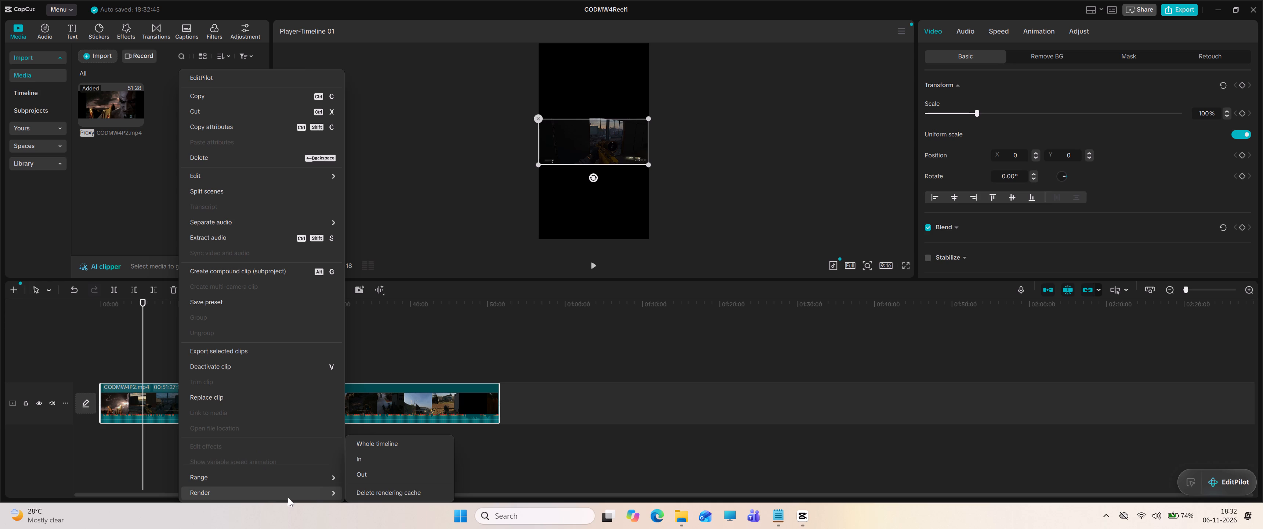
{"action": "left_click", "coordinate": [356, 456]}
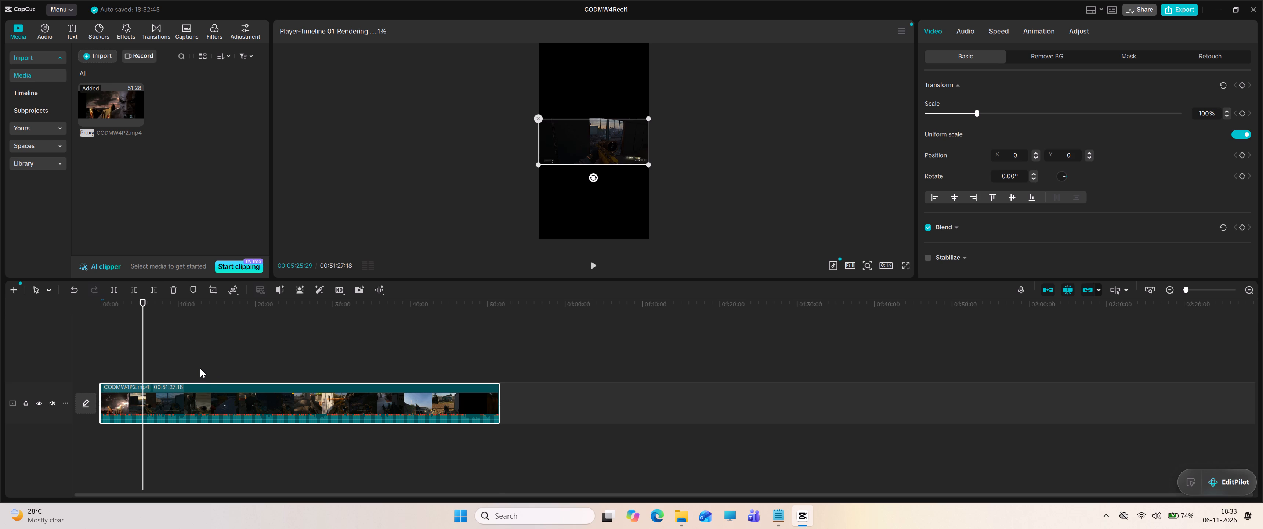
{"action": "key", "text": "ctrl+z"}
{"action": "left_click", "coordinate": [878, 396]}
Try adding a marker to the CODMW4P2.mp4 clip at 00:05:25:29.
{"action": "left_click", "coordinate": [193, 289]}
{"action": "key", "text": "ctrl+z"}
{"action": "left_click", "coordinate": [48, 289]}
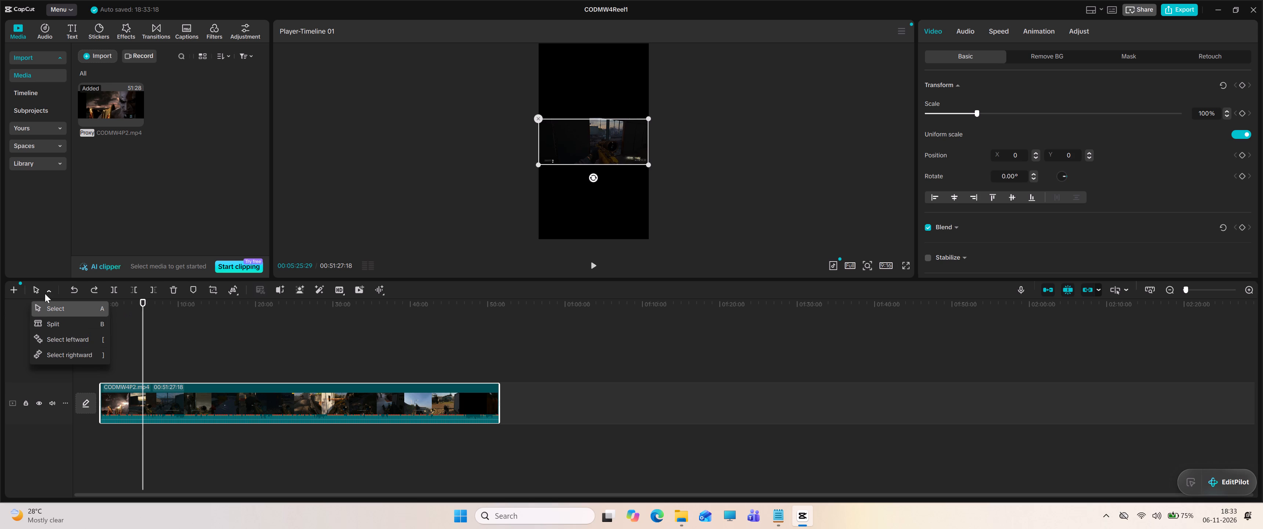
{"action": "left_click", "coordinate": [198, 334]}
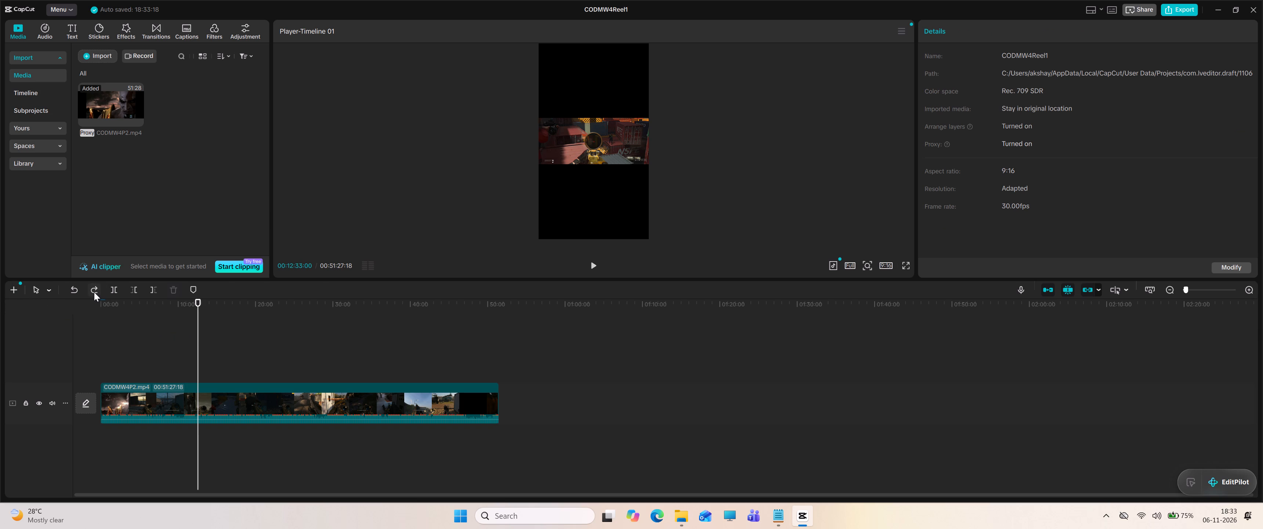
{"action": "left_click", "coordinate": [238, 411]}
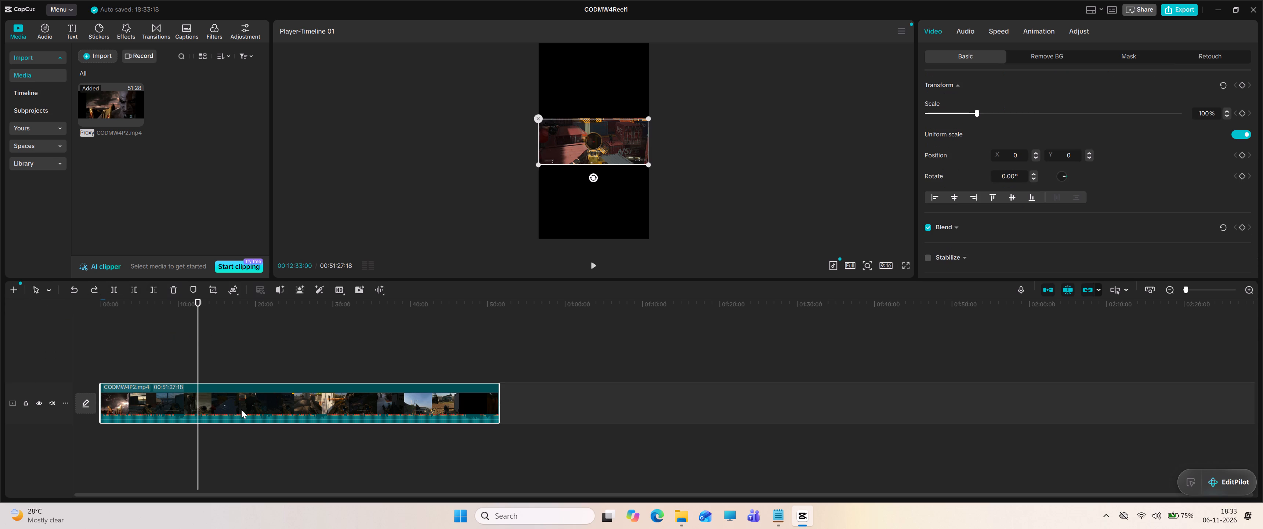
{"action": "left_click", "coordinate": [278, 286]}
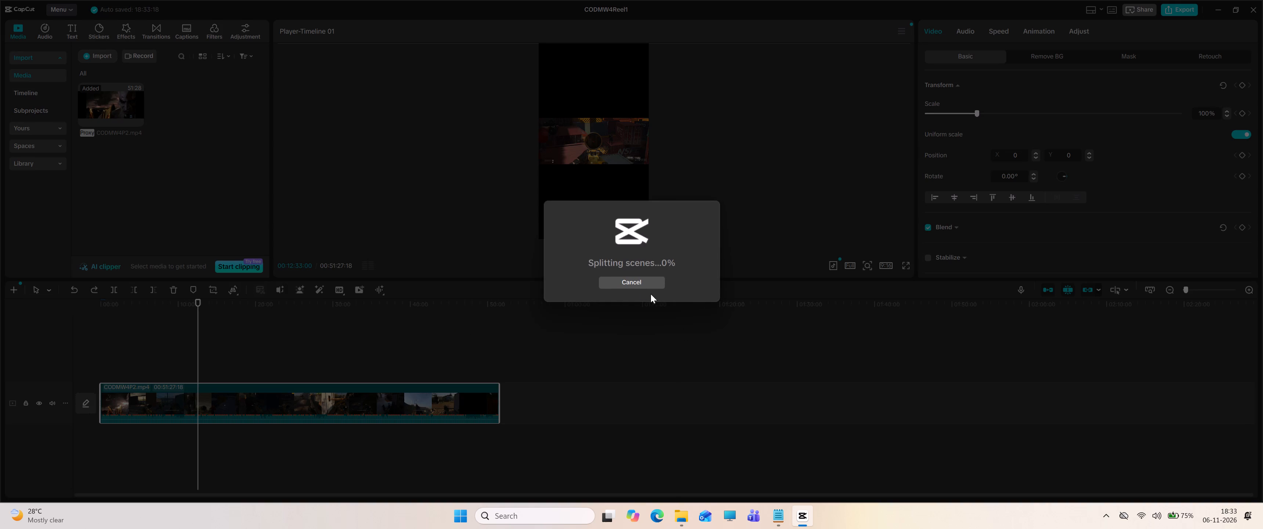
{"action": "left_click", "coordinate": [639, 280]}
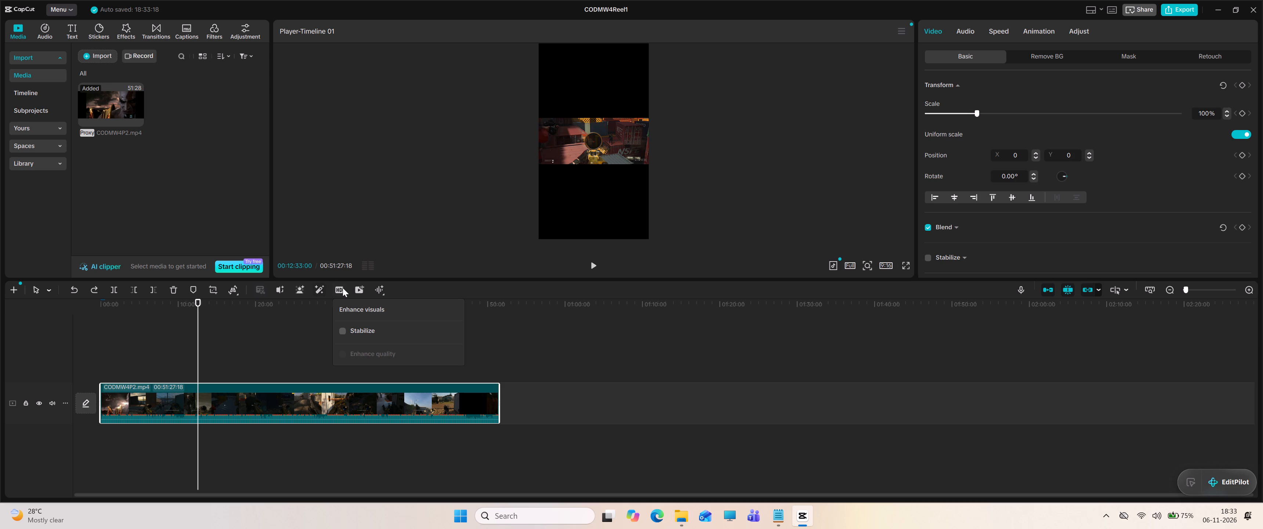
Turn on Stabilize for the CODMW4P2.mp4 clip and allow image quality enhancement.
{"action": "left_click", "coordinate": [341, 331]}
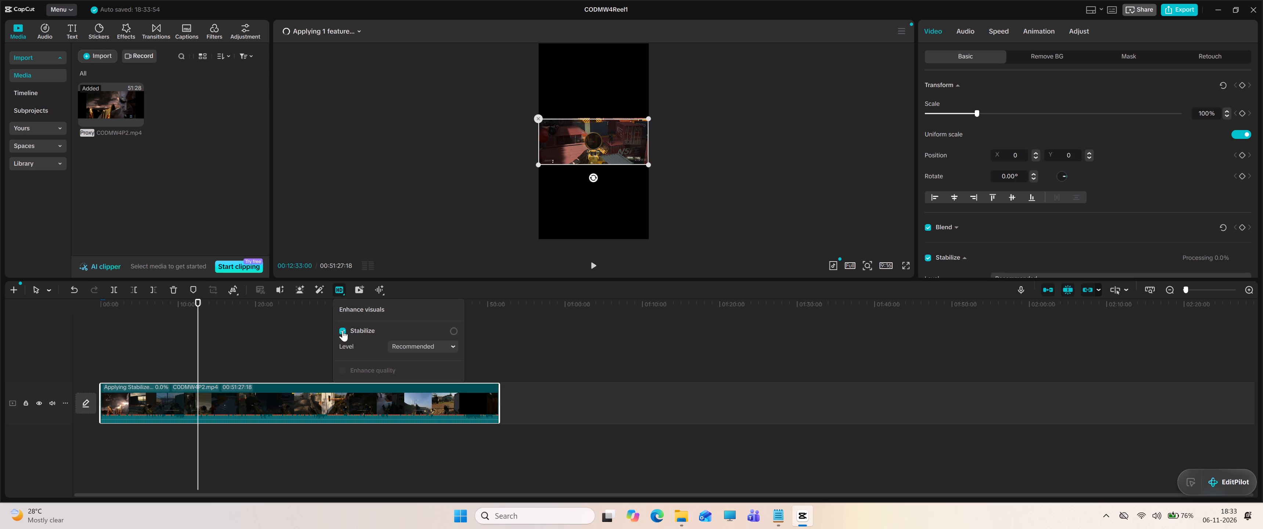
{"action": "left_click", "coordinate": [340, 291]}
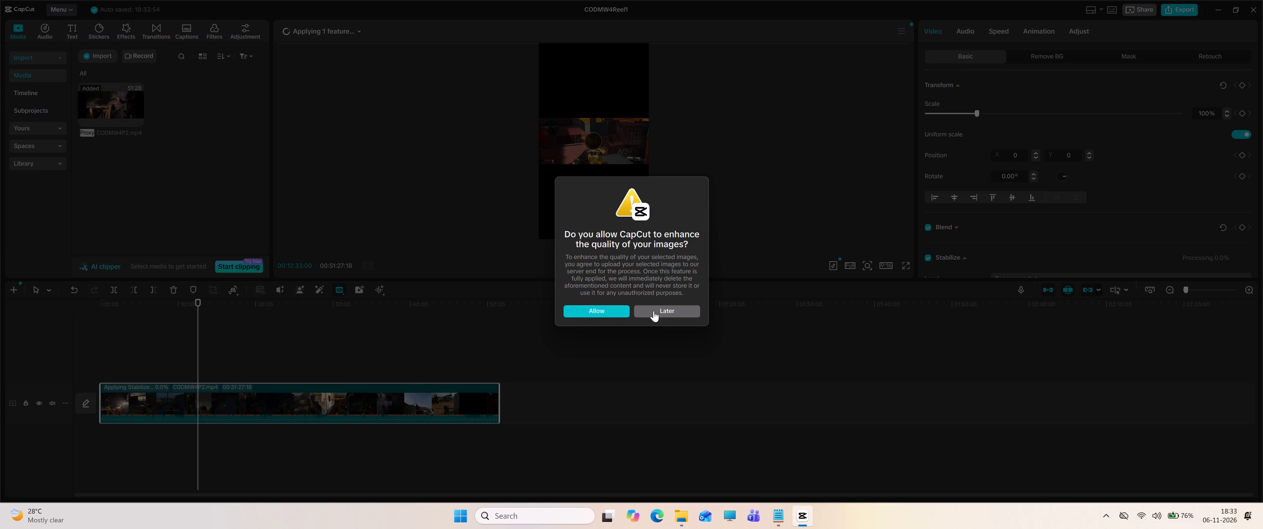
{"action": "left_click", "coordinate": [608, 311]}
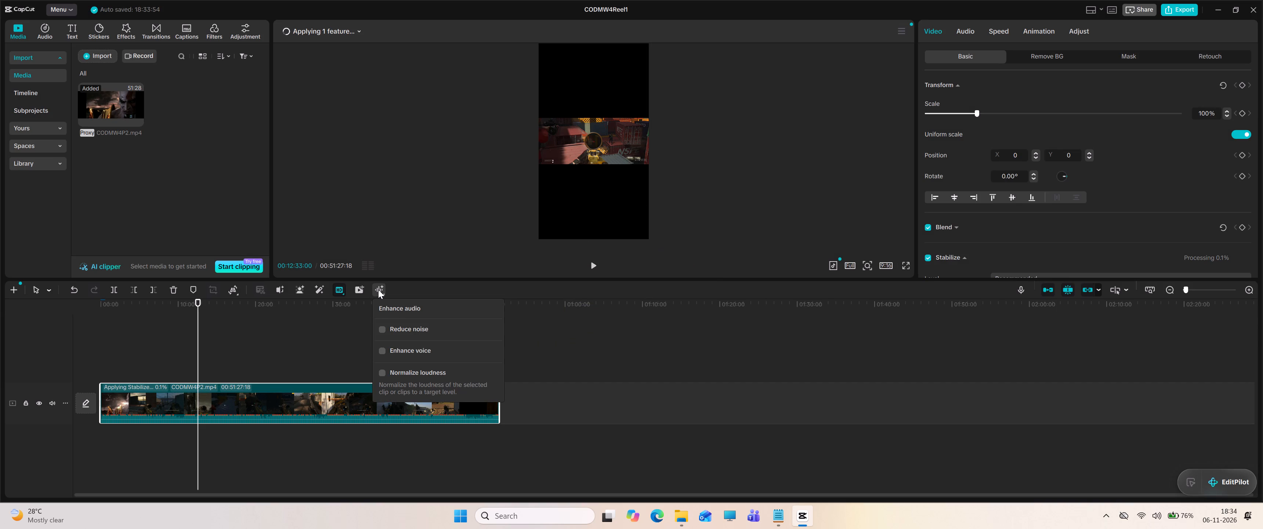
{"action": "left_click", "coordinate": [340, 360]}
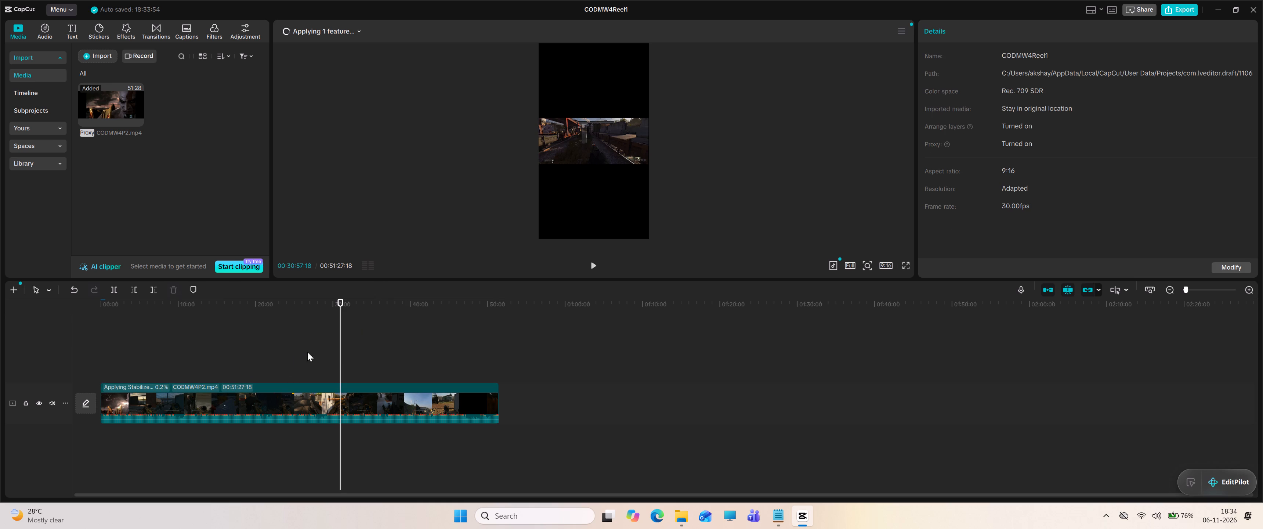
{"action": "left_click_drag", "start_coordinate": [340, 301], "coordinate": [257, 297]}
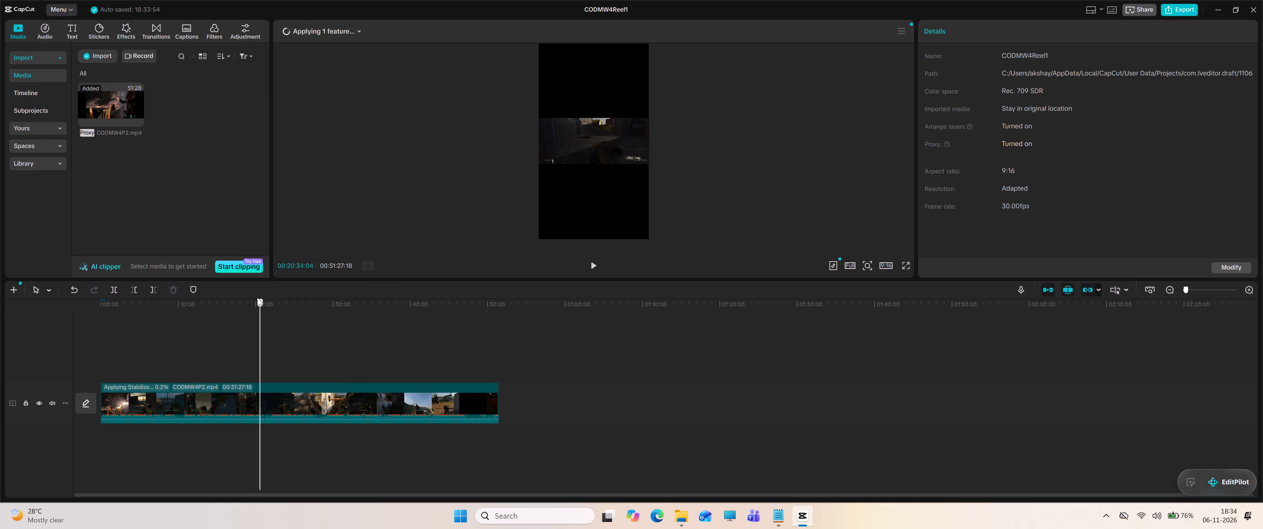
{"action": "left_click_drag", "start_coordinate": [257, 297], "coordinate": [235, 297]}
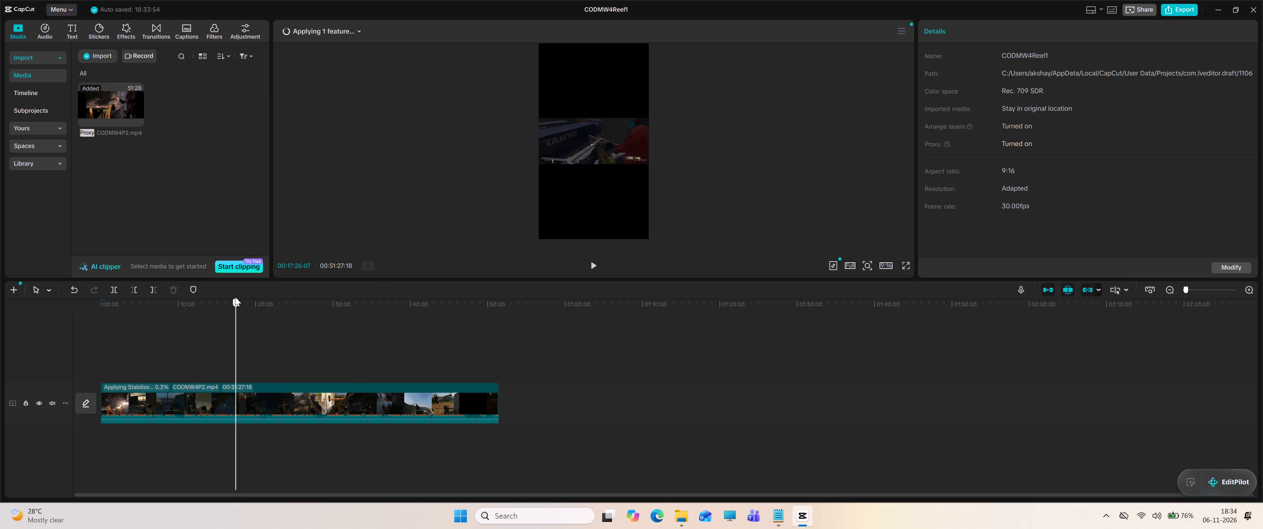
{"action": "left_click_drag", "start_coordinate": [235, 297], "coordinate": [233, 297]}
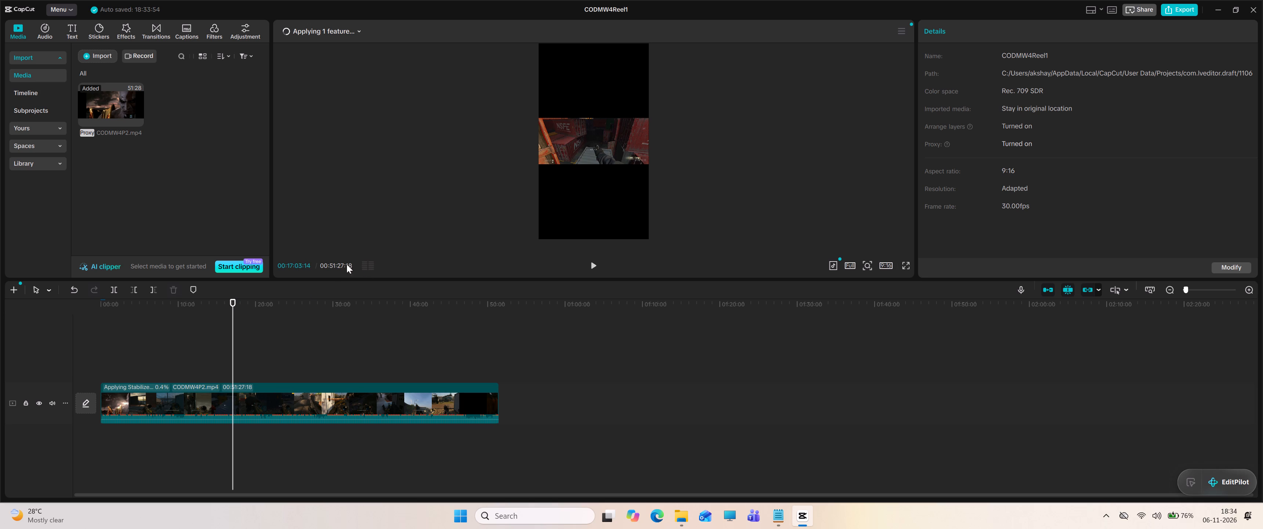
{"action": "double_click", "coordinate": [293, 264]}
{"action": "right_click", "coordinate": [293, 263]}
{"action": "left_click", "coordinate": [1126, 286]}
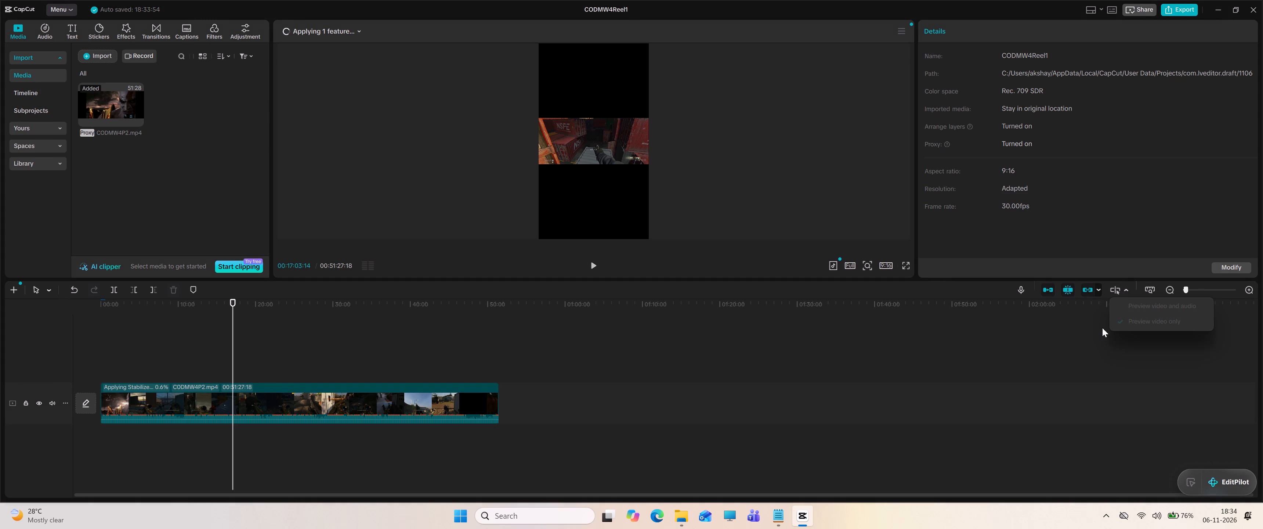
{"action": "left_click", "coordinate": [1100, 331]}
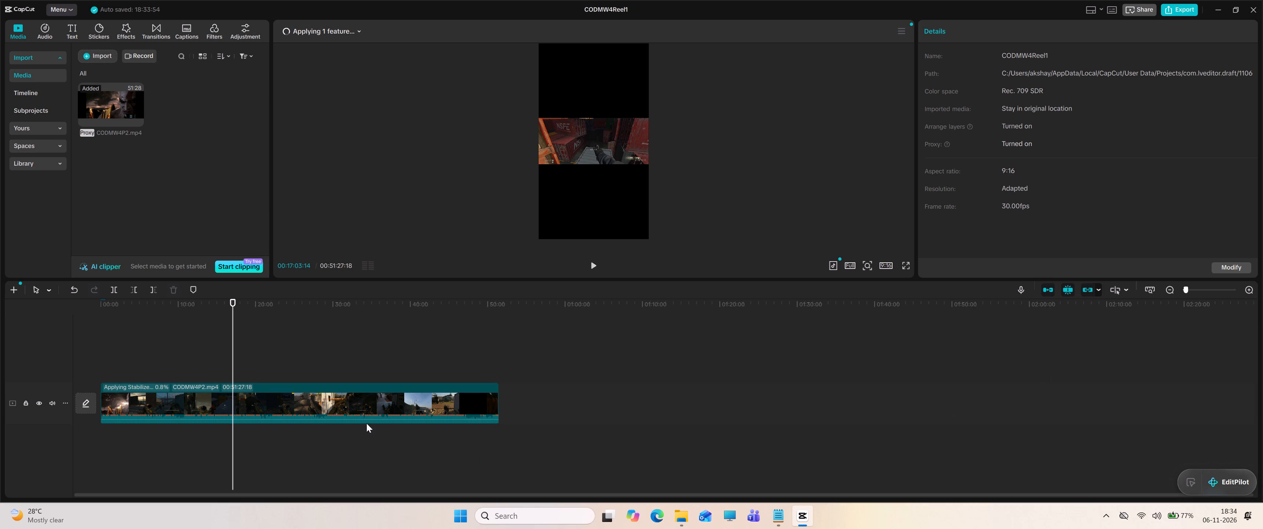
Split the CODMW4P2.mp4 clip at 00:04:00:00 on the timeline.
{"action": "scroll", "coordinate": [359, 419], "scroll_direction": "up", "scroll_amount": 3}
{"action": "scroll", "coordinate": [363, 411], "scroll_direction": "up", "scroll_amount": 3, "text": "ctrl"}
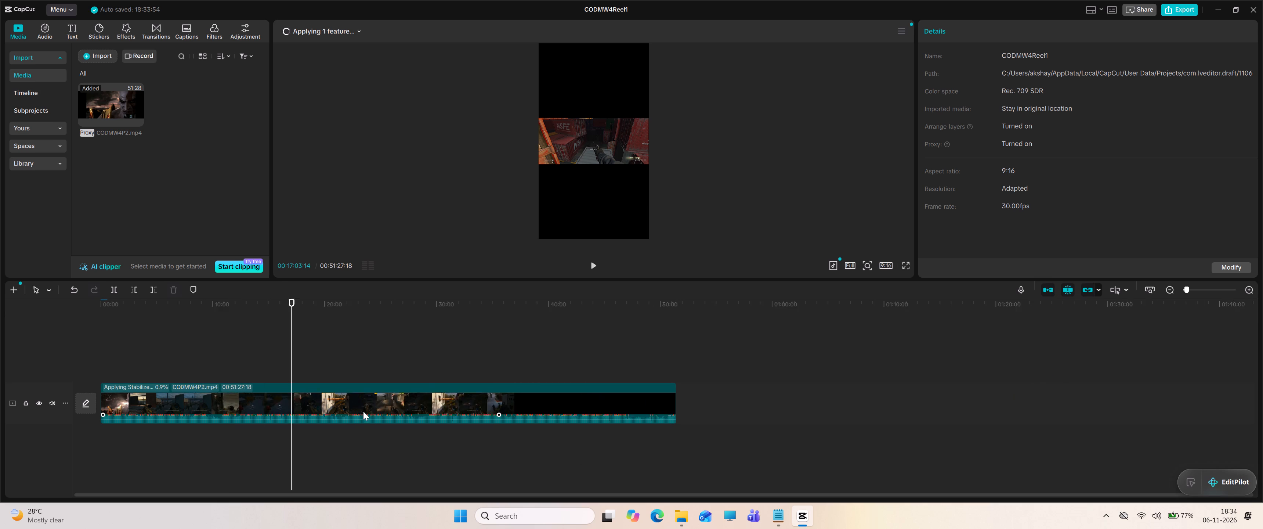
{"action": "scroll", "coordinate": [363, 411], "scroll_direction": "up", "scroll_amount": 13, "text": "ctrl"}
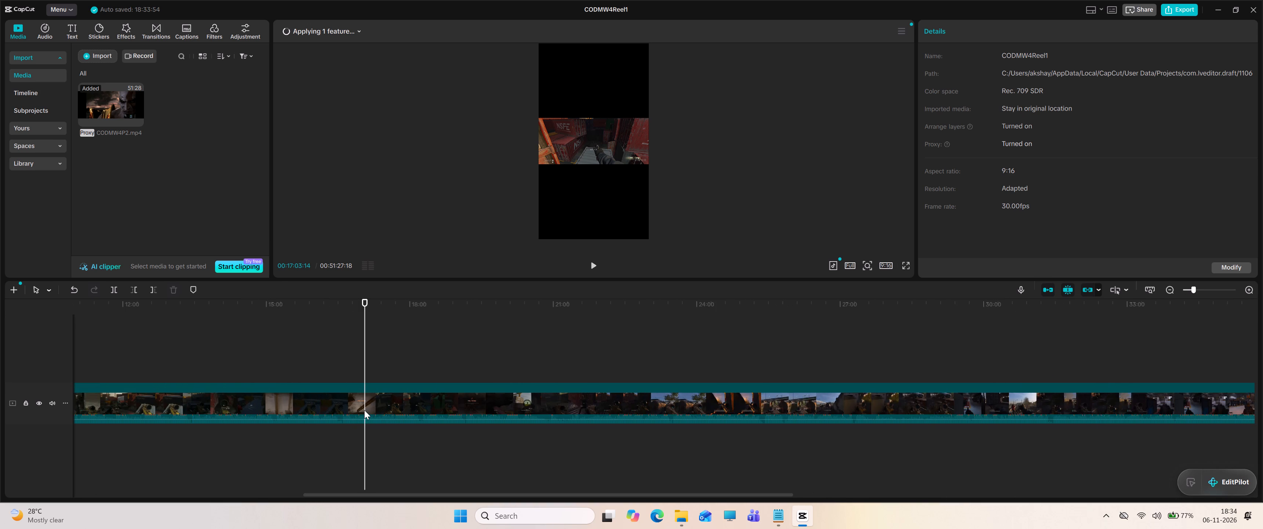
{"action": "scroll", "coordinate": [365, 410], "scroll_direction": "up", "scroll_amount": 18, "text": "ctrl"}
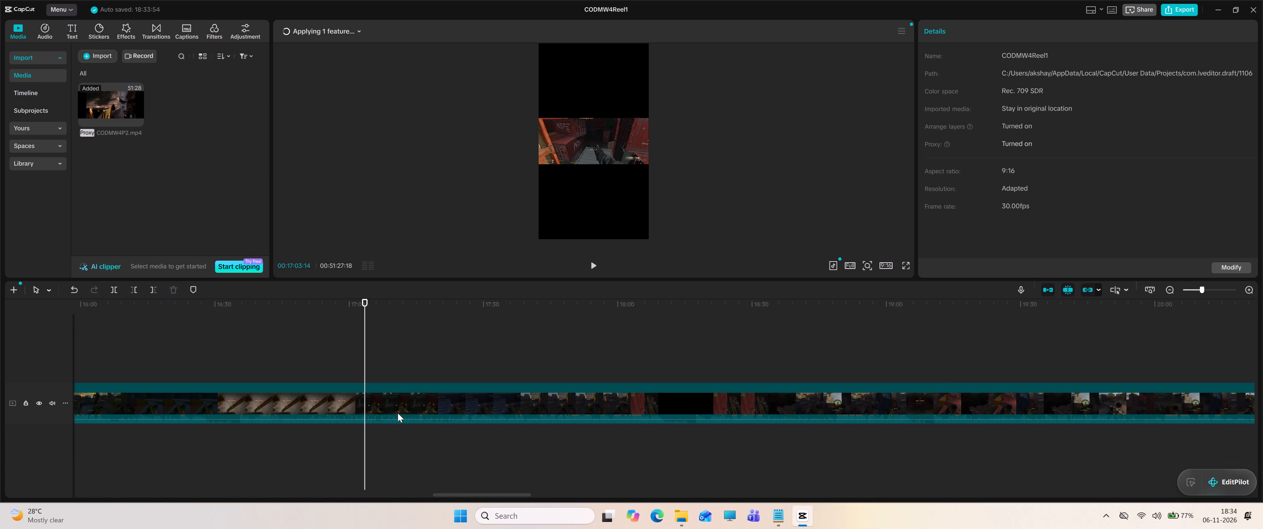
{"action": "scroll", "coordinate": [409, 415], "scroll_direction": "up", "scroll_amount": 6, "text": "ctrl"}
{"action": "left_click_drag", "start_coordinate": [463, 494], "coordinate": [412, 488]}
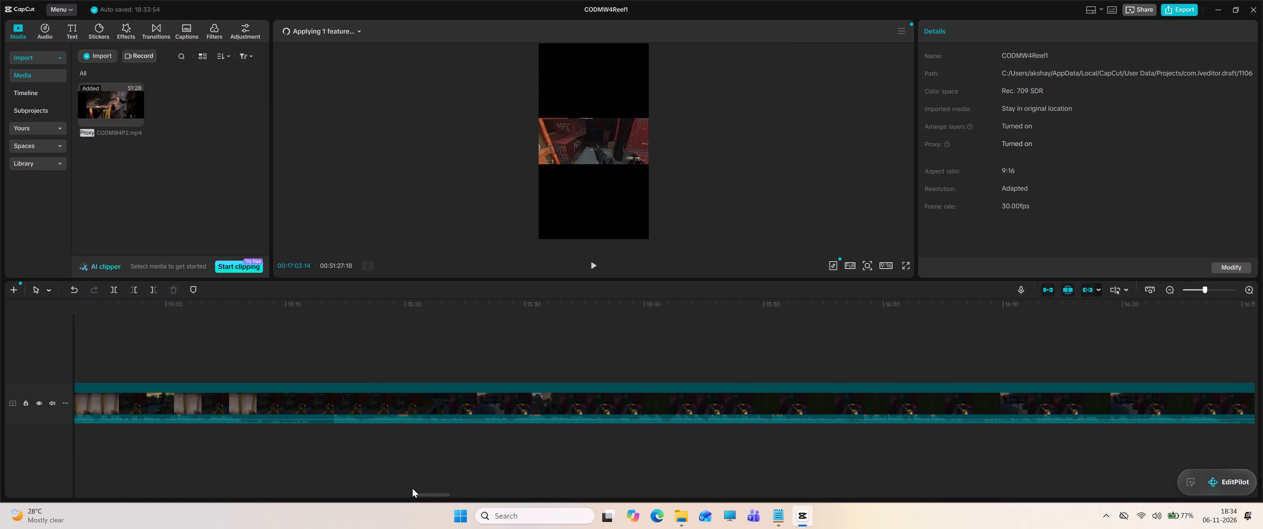
{"action": "left_click_drag", "start_coordinate": [412, 488], "coordinate": [58, 449]}
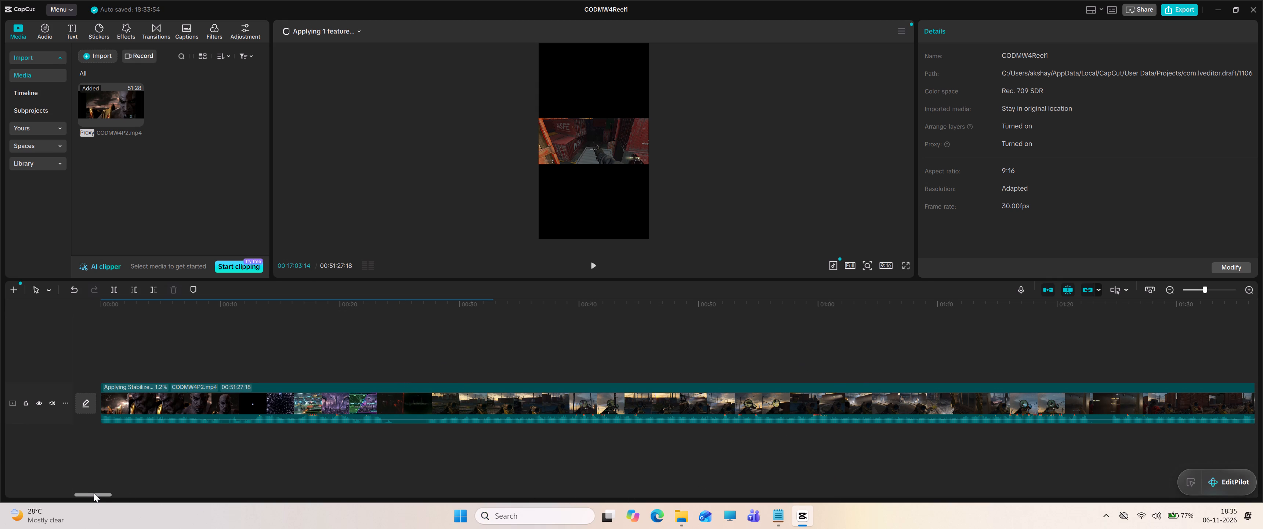
{"action": "left_click_drag", "start_coordinate": [94, 493], "coordinate": [124, 491]}
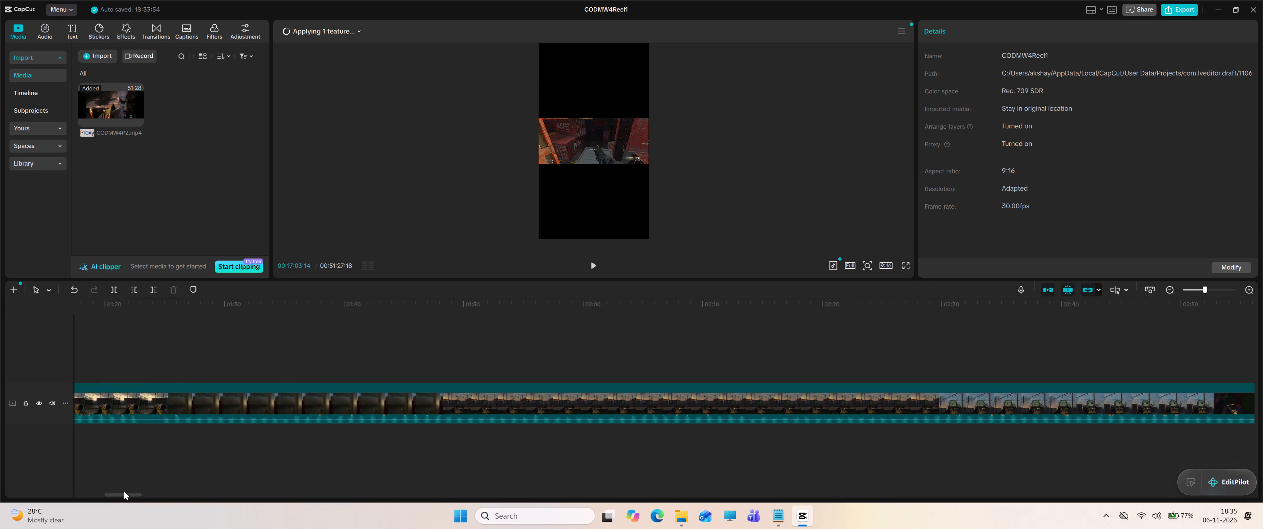
{"action": "left_click_drag", "start_coordinate": [124, 491], "coordinate": [150, 487]}
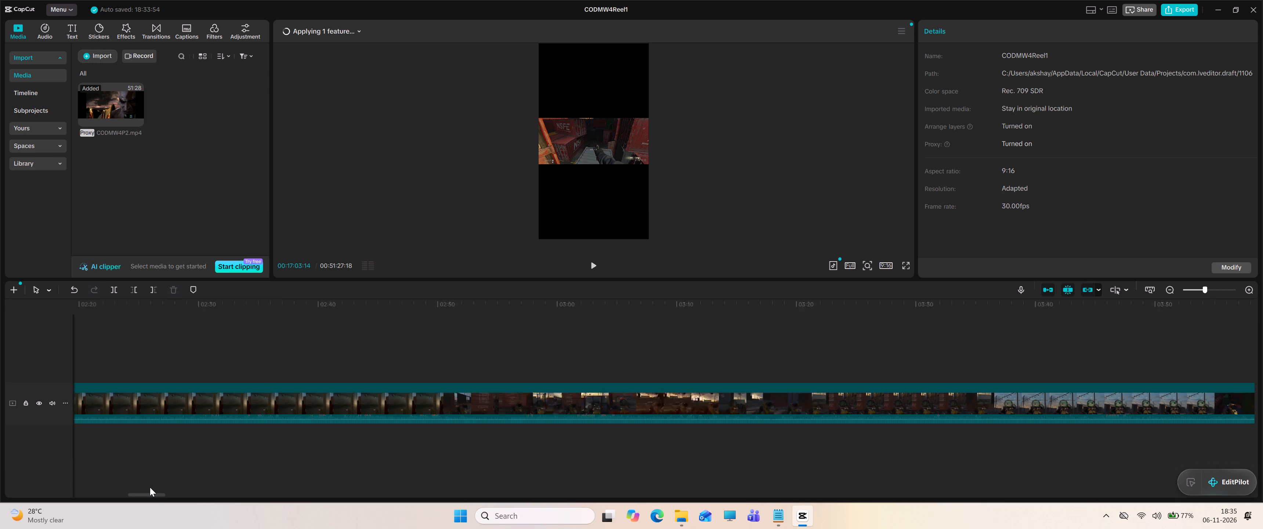
{"action": "left_click_drag", "start_coordinate": [150, 487], "coordinate": [169, 487]}
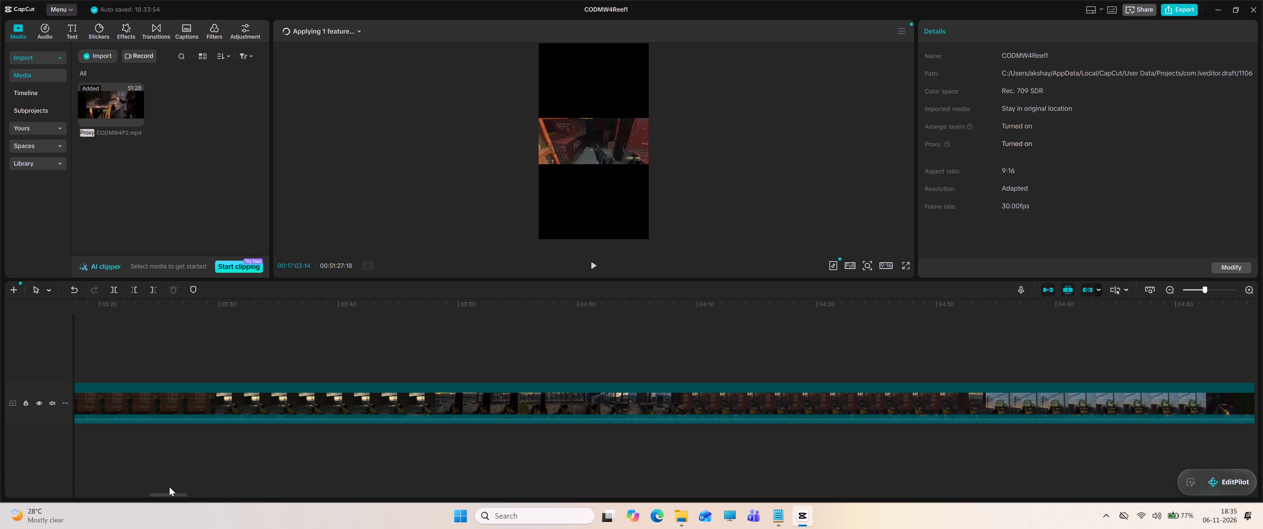
{"action": "left_click_drag", "start_coordinate": [169, 487], "coordinate": [183, 486]}
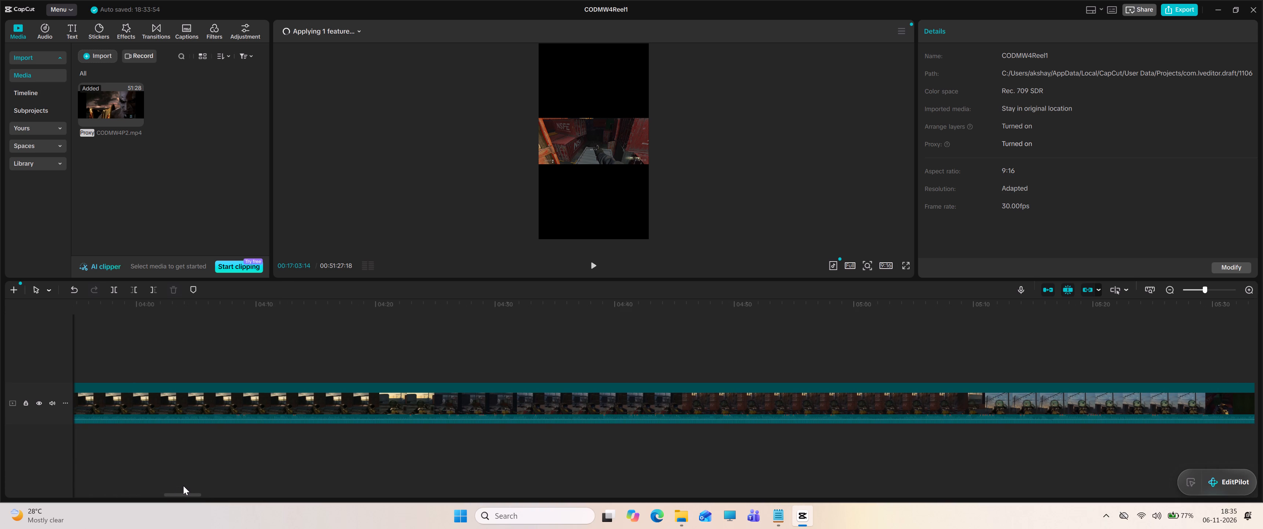
{"action": "left_click_drag", "start_coordinate": [183, 486], "coordinate": [177, 485]}
{"action": "left_click", "coordinate": [334, 299]}
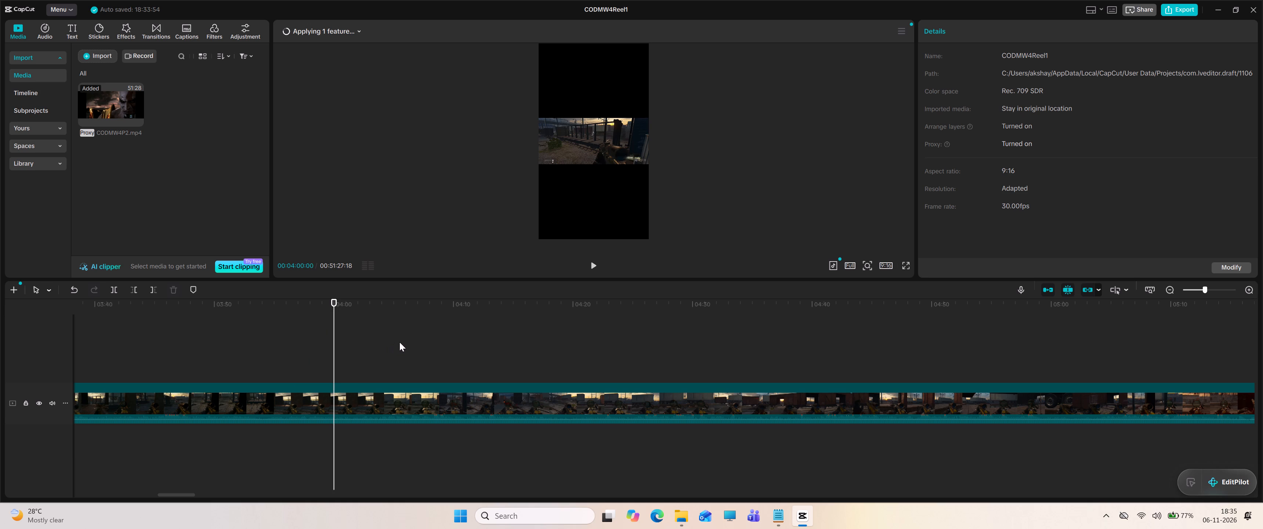
{"action": "left_click", "coordinate": [115, 288]}
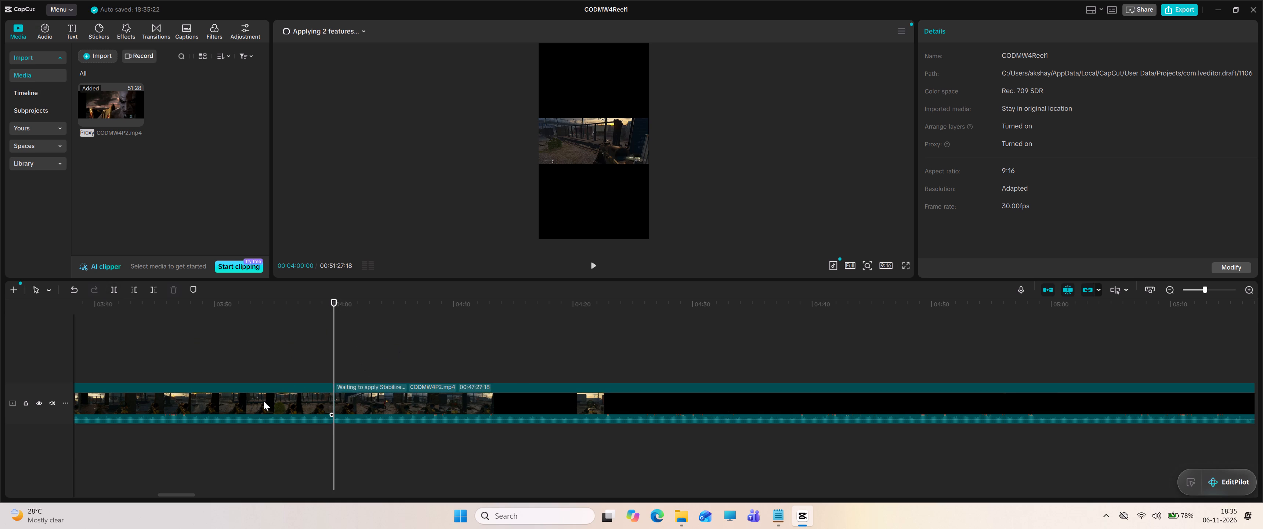
Delete the part of the CODMW4P2.mp4 clip before the 00:04:00:00 cut.
{"action": "left_click", "coordinate": [264, 401]}
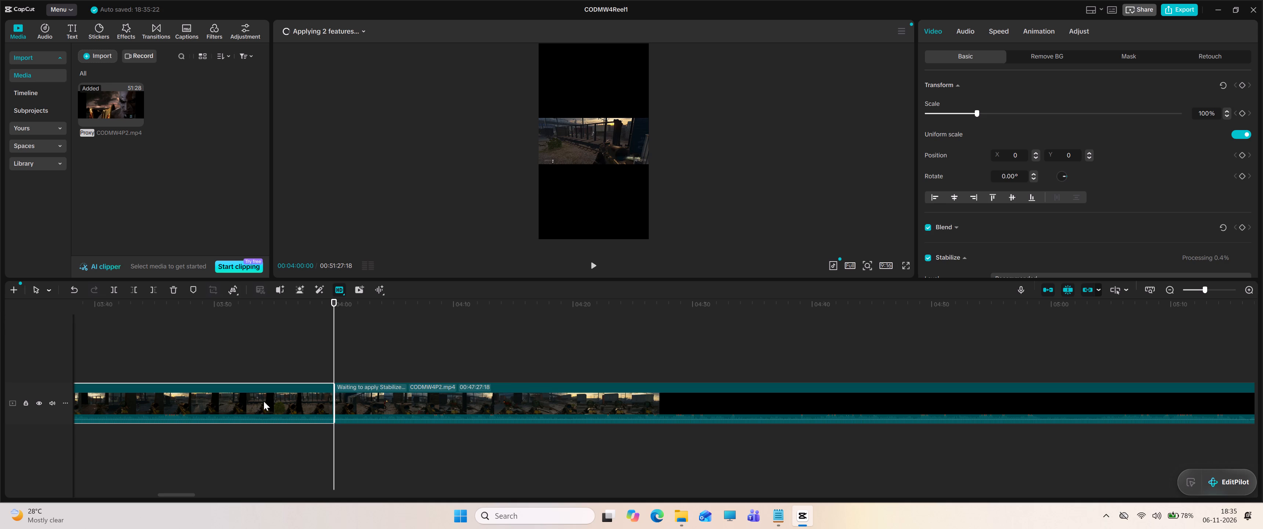
{"action": "key", "text": "Delete"}
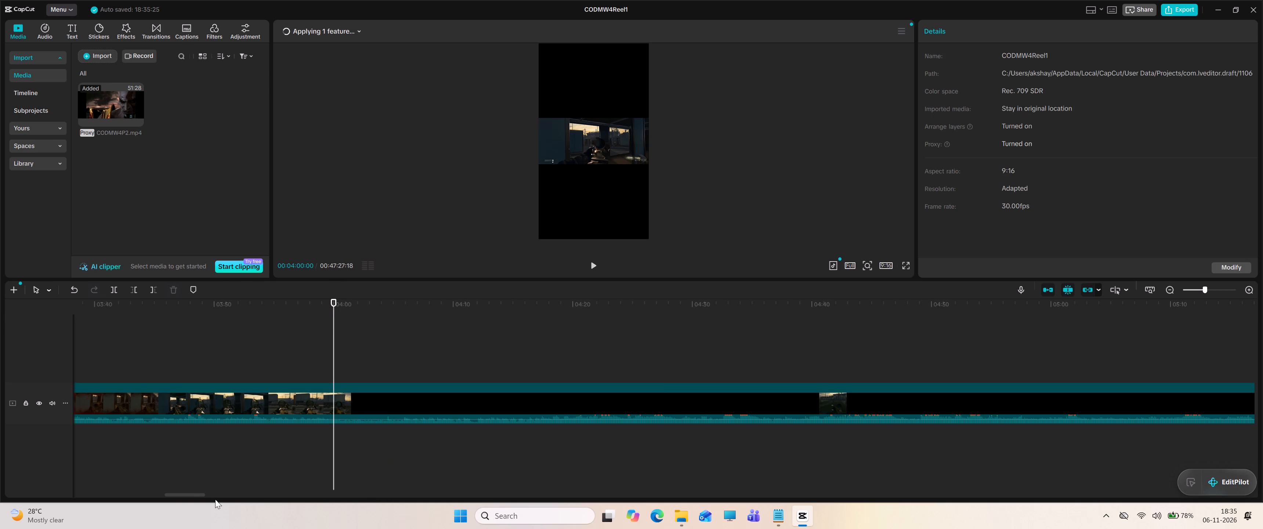
Trim the remaining CODMW4P2.mp4 clip to end at 00:00:14:02, removing the footage after that point.
{"action": "left_click_drag", "start_coordinate": [179, 495], "coordinate": [41, 470]}
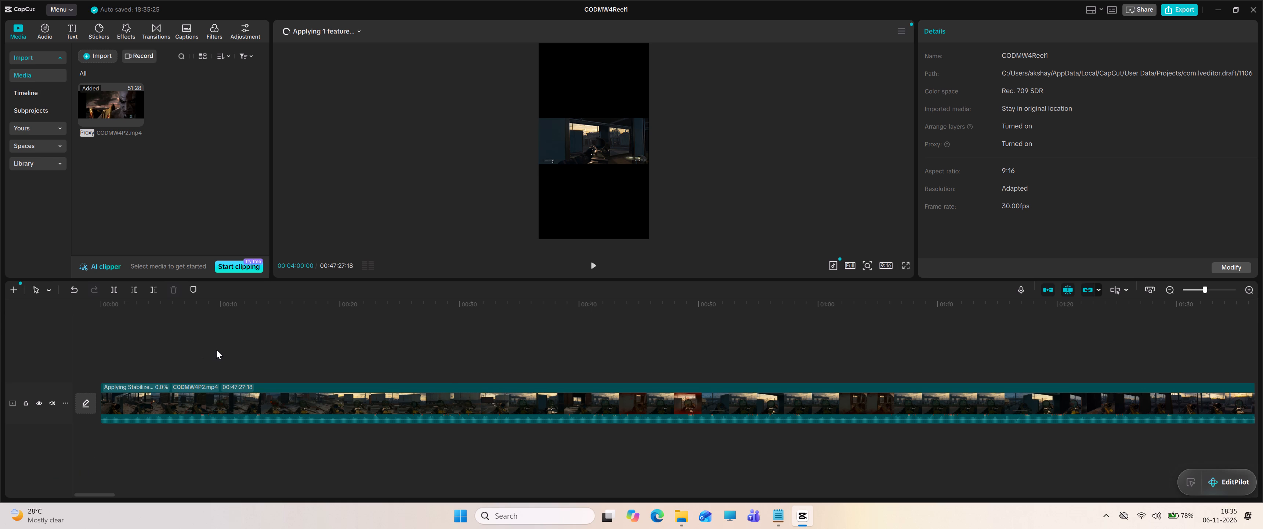
{"action": "left_click", "coordinate": [240, 303]}
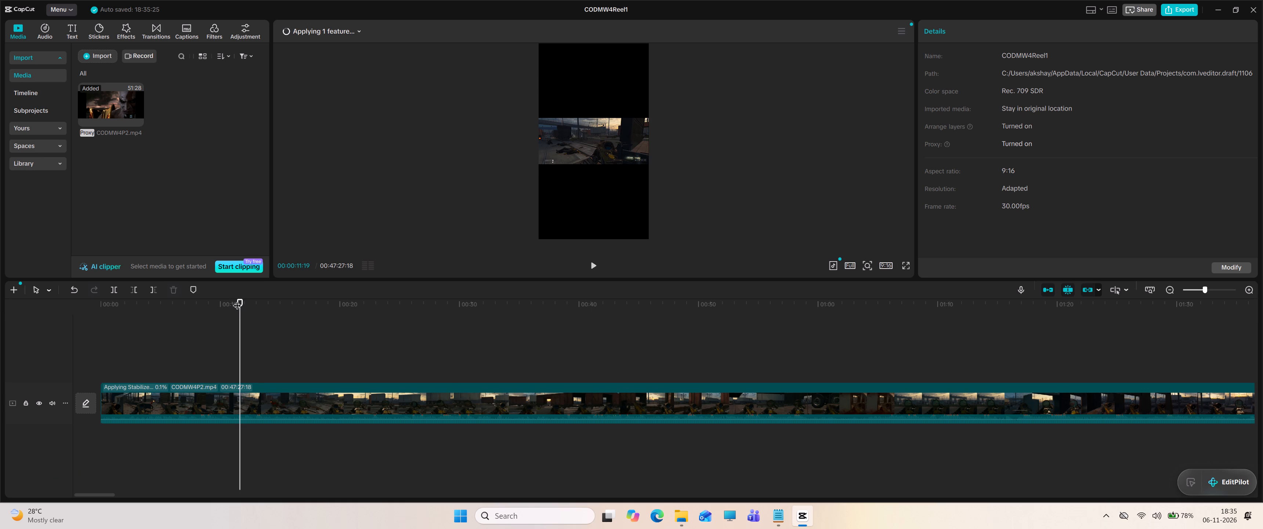
{"action": "left_click_drag", "start_coordinate": [239, 301], "coordinate": [249, 301]}
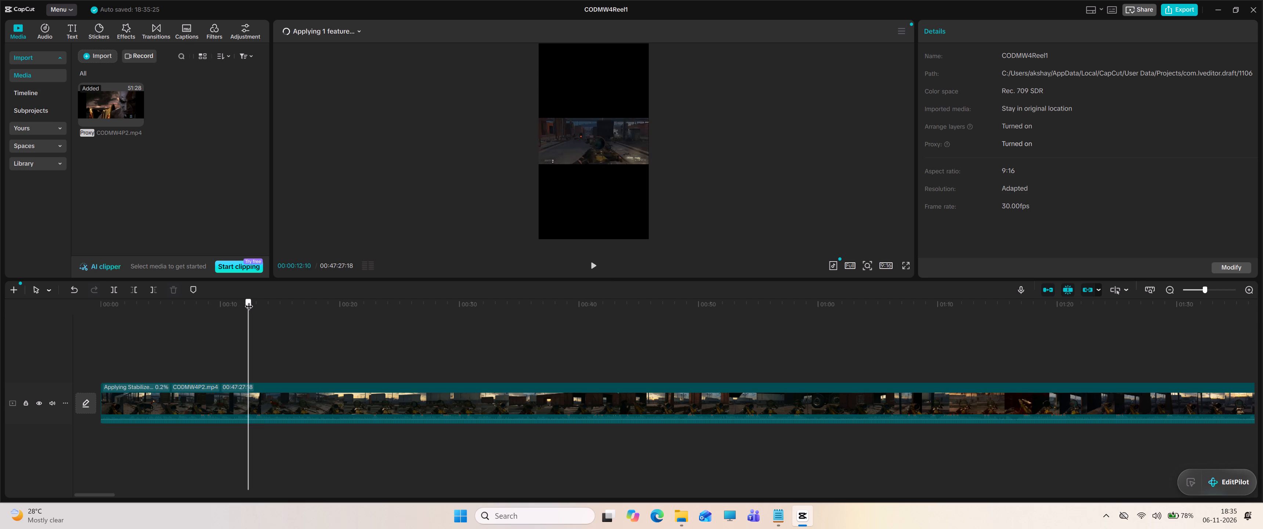
{"action": "left_click_drag", "start_coordinate": [249, 301], "coordinate": [269, 301]}
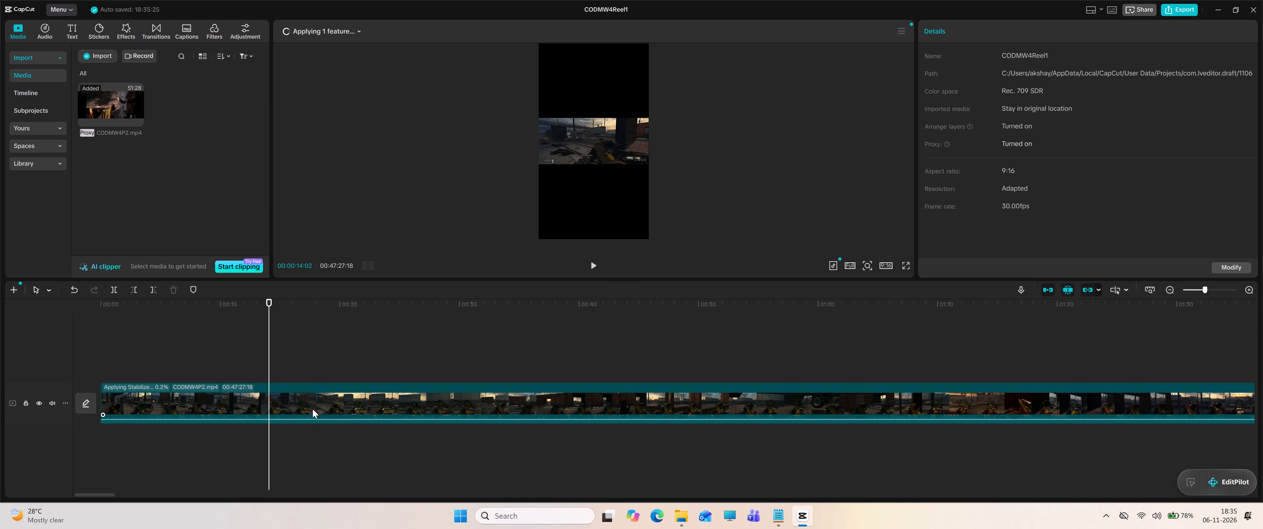
Split the CODMW4P2.mp4 clip at 00:00:14:02 and delete the footage after the cut.
{"action": "left_click", "coordinate": [312, 406]}
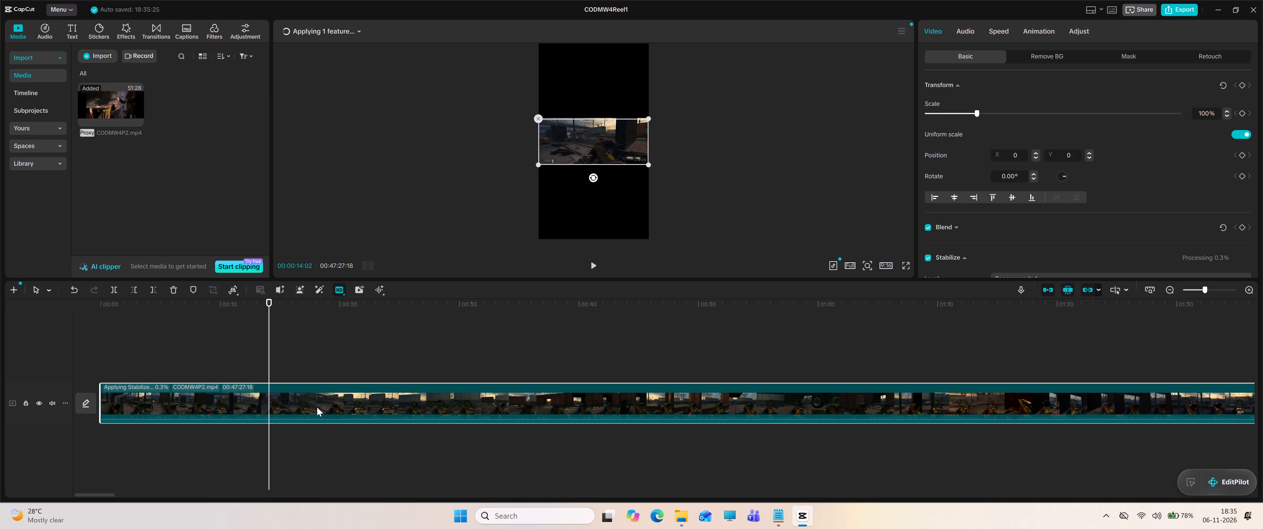
{"action": "left_click", "coordinate": [115, 292]}
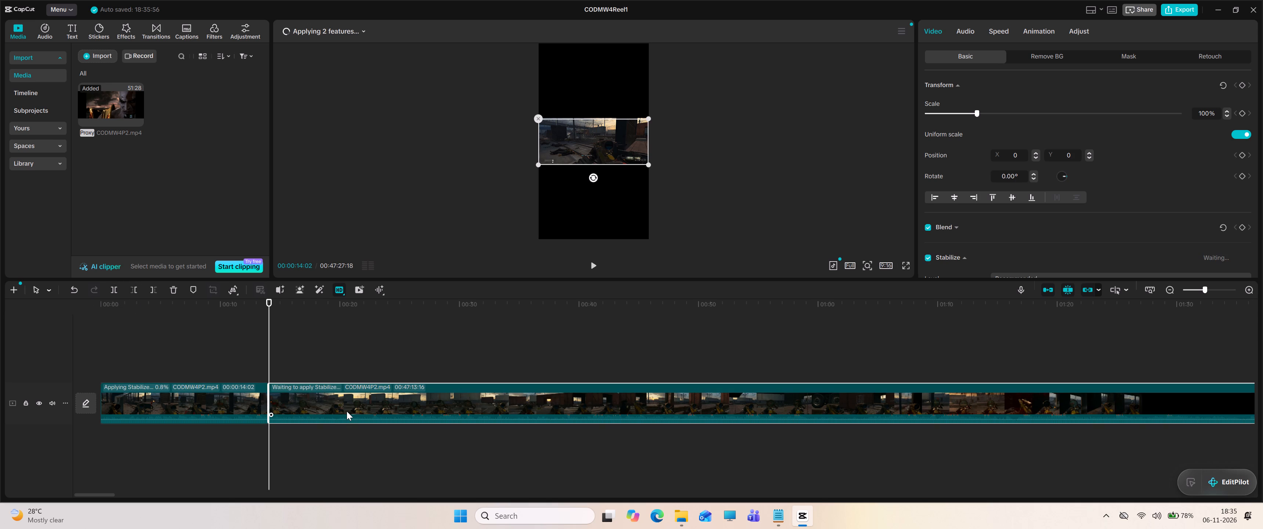
{"action": "key", "text": "Delete"}
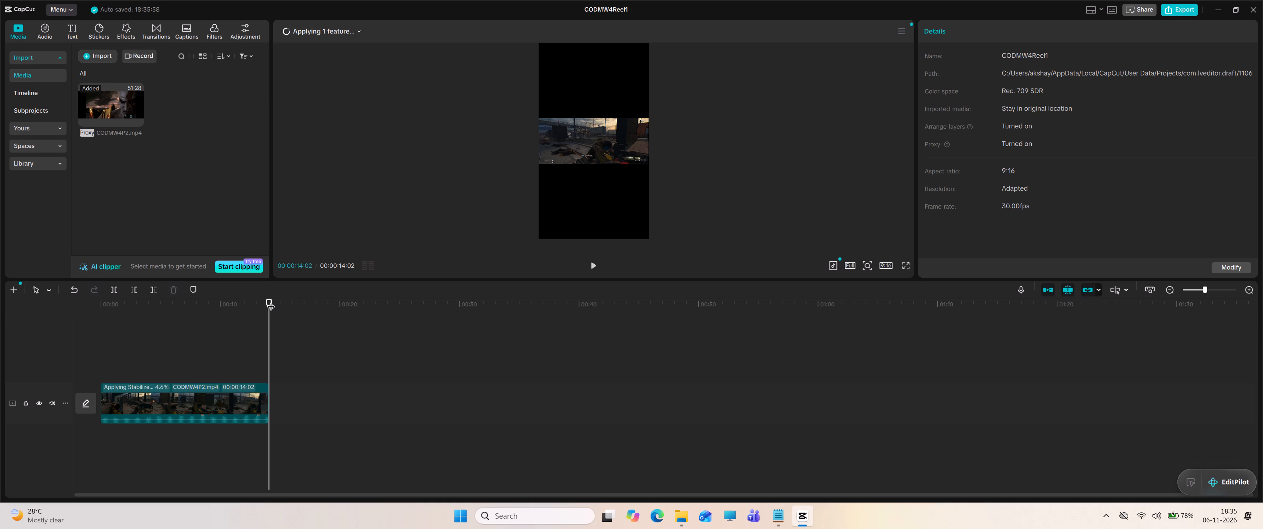
Play back the trimmed CODMW4P2.mp4 clip from the start of the timeline to review it.
{"action": "left_click_drag", "start_coordinate": [271, 301], "coordinate": [68, 309]}
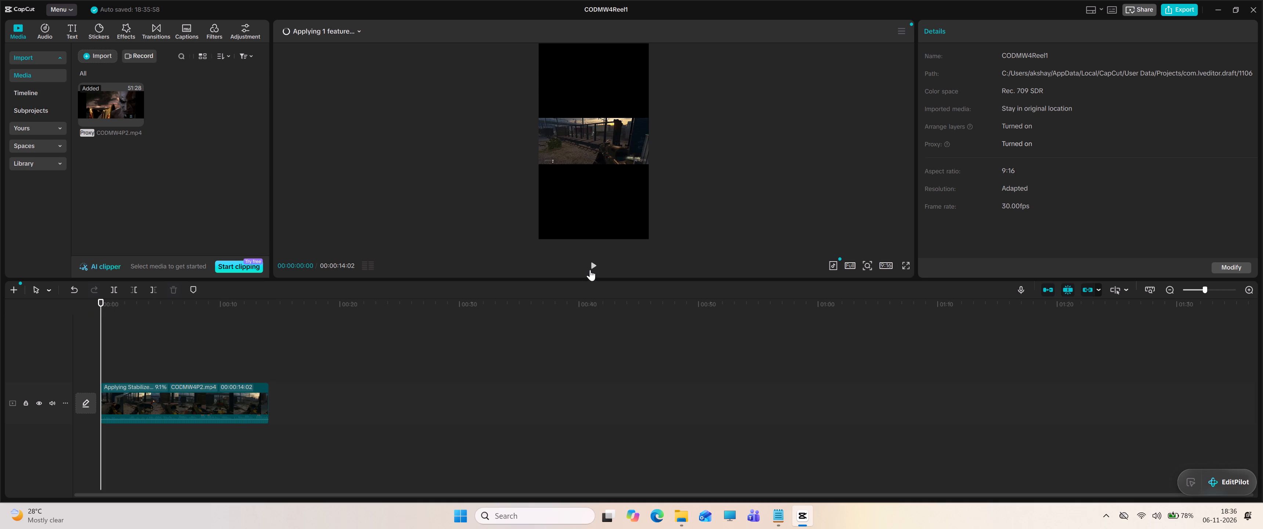
{"action": "left_click", "coordinate": [593, 267]}
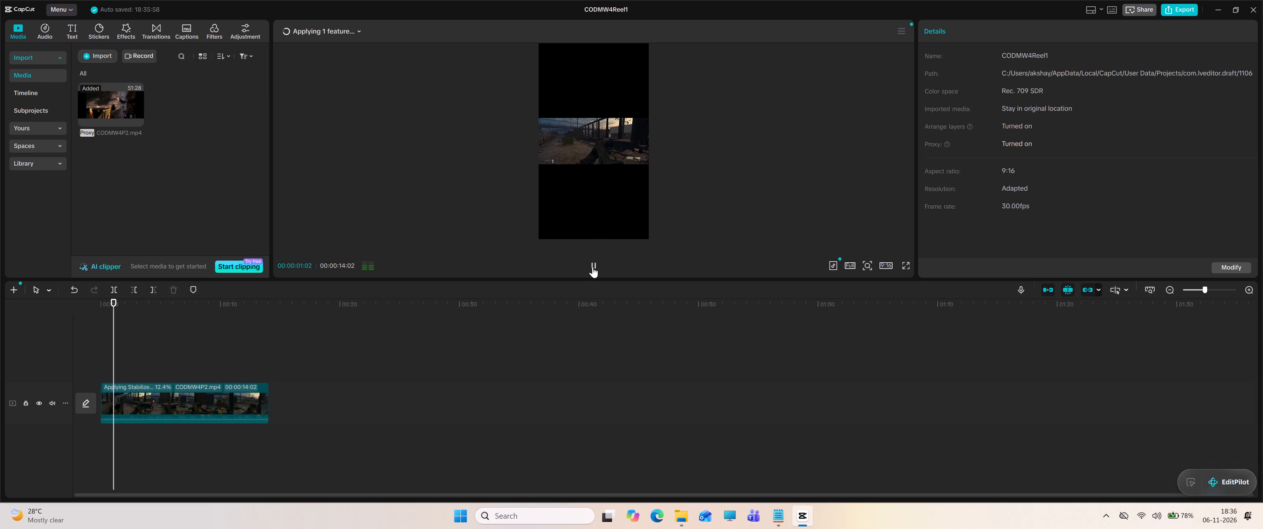
{"action": "left_click", "coordinate": [593, 267]}
{"action": "left_click", "coordinate": [1176, 513]}
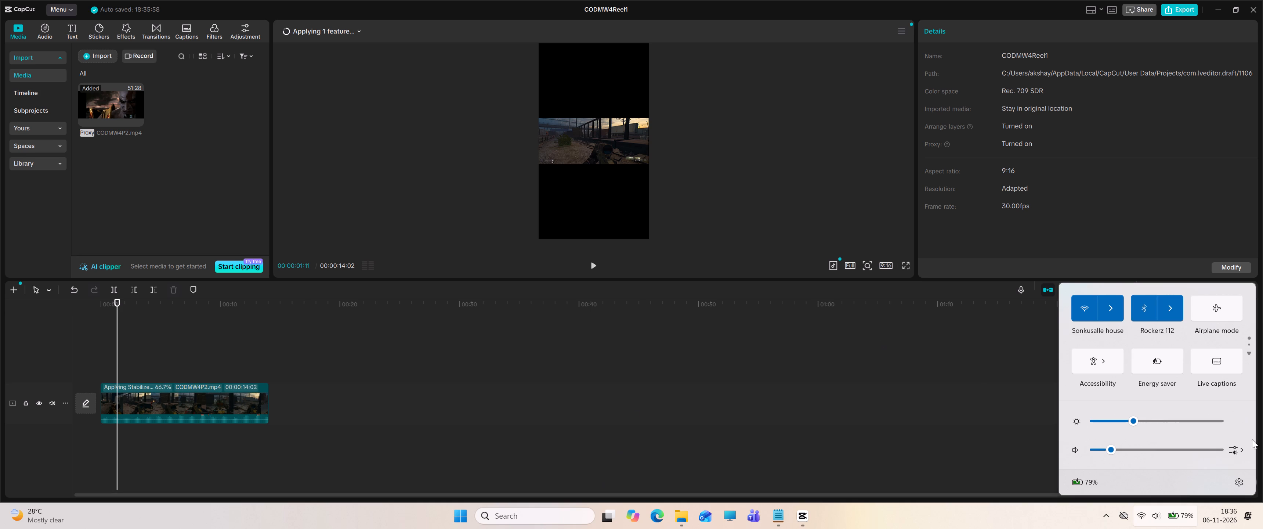
{"action": "left_click", "coordinate": [545, 442]}
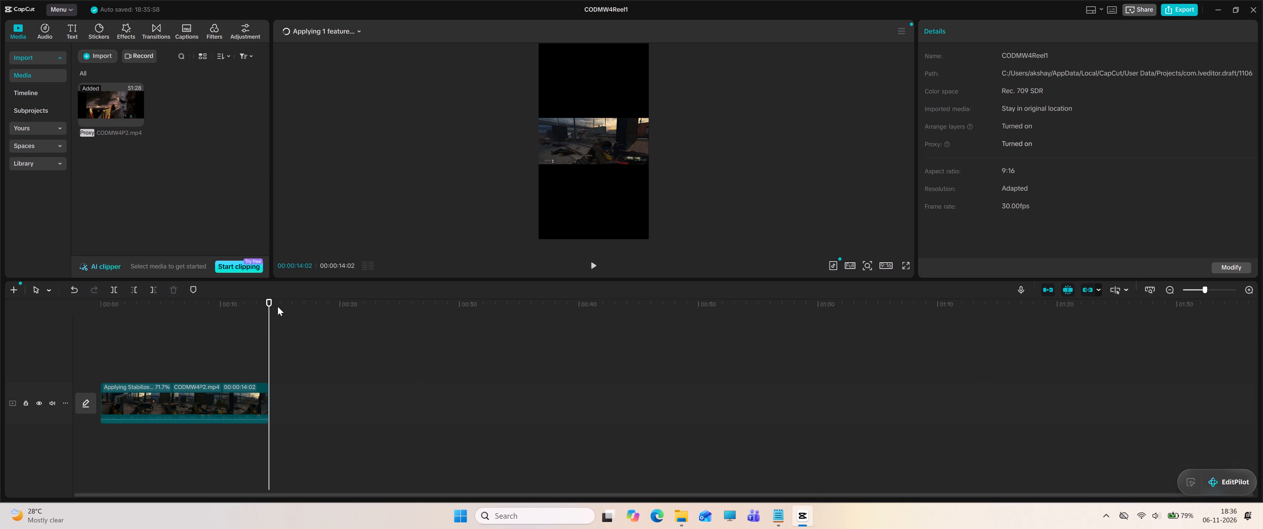
{"action": "left_click_drag", "start_coordinate": [268, 302], "coordinate": [80, 312]}
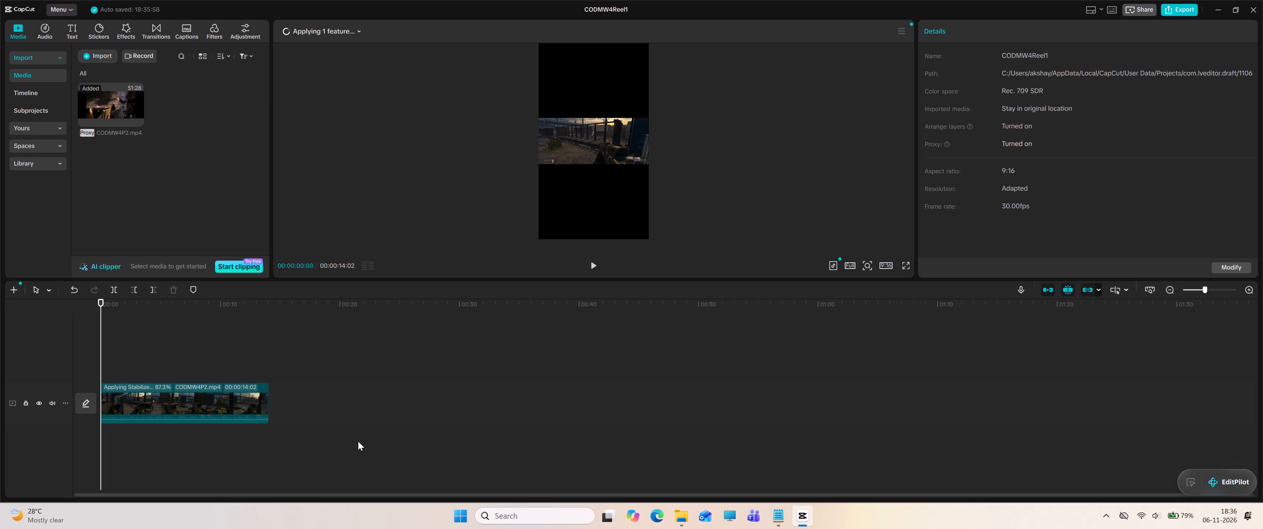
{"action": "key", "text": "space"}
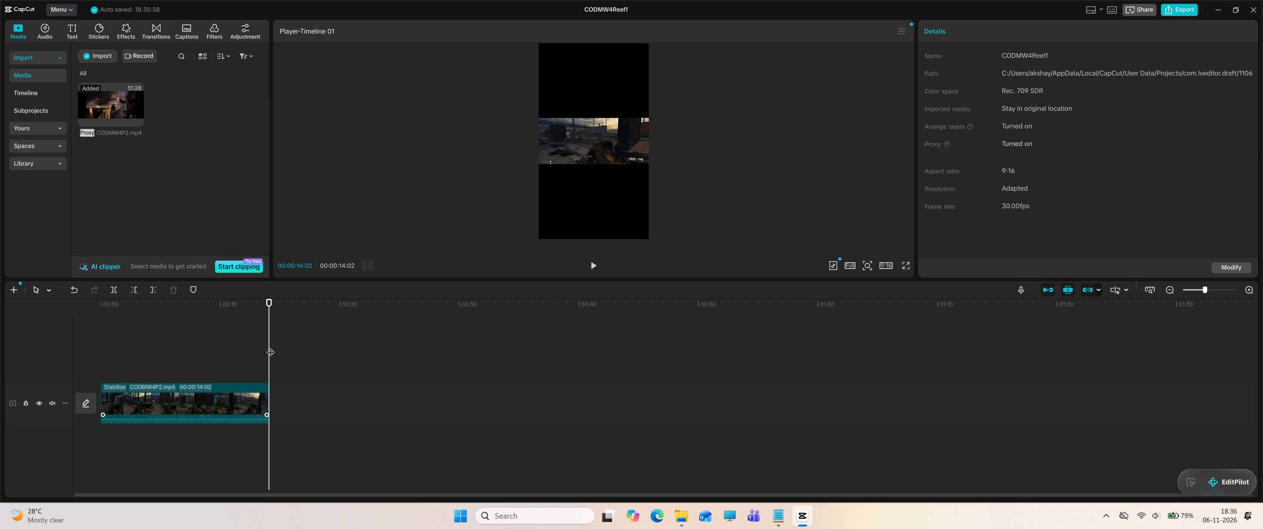
Play the trimmed CODMW4P2.mp4 clip from its start to review the cut.
{"action": "left_click_drag", "start_coordinate": [268, 299], "coordinate": [153, 303]}
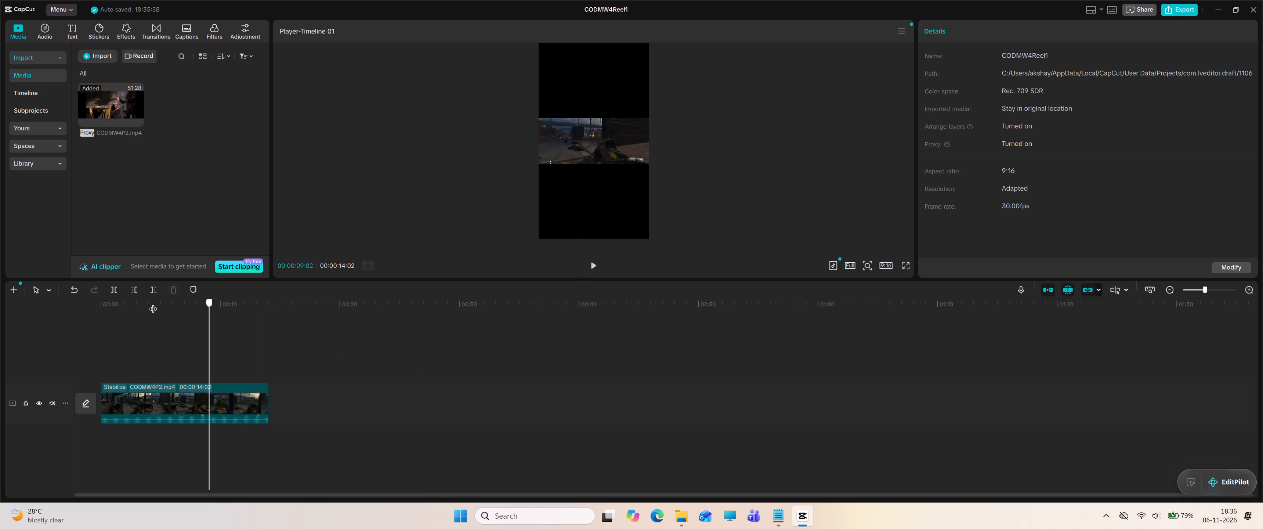
{"action": "left_click_drag", "start_coordinate": [153, 303], "coordinate": [58, 302]}
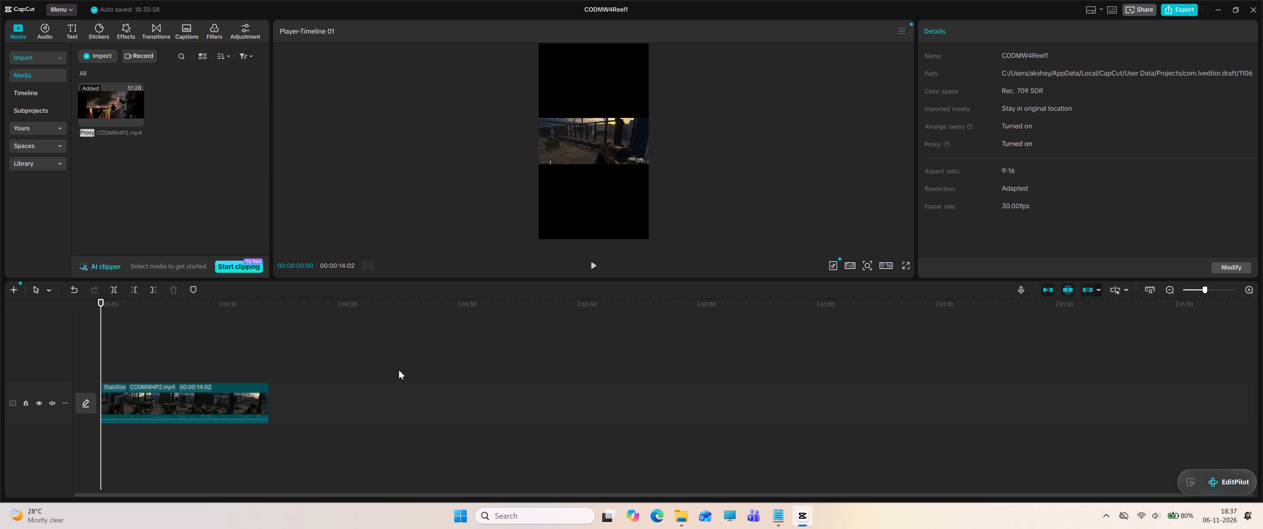
{"action": "key", "text": "space"}
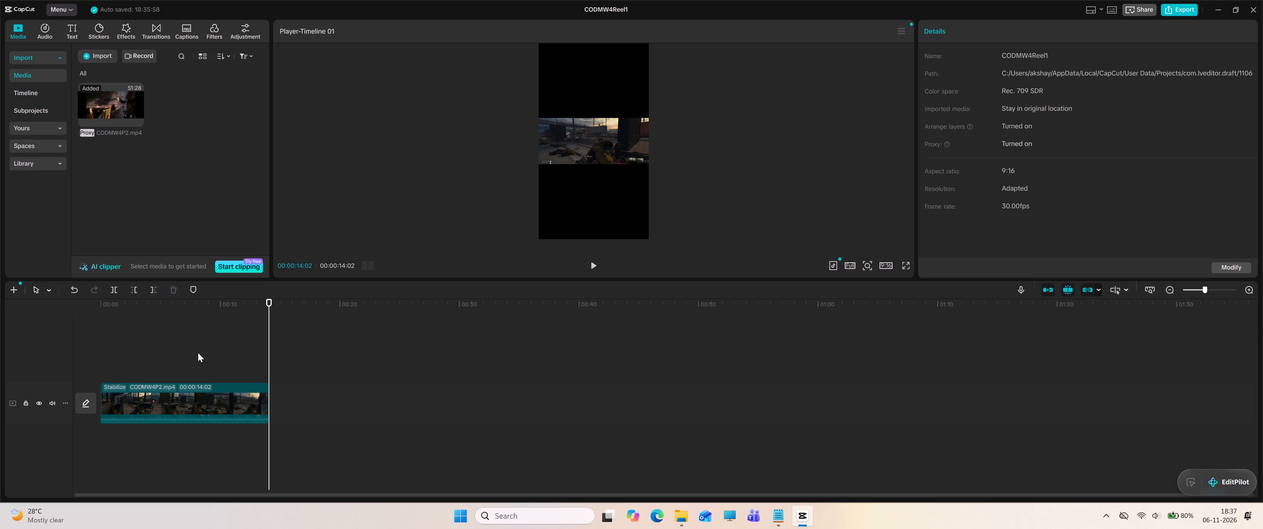
{"action": "left_click", "coordinate": [586, 203]}
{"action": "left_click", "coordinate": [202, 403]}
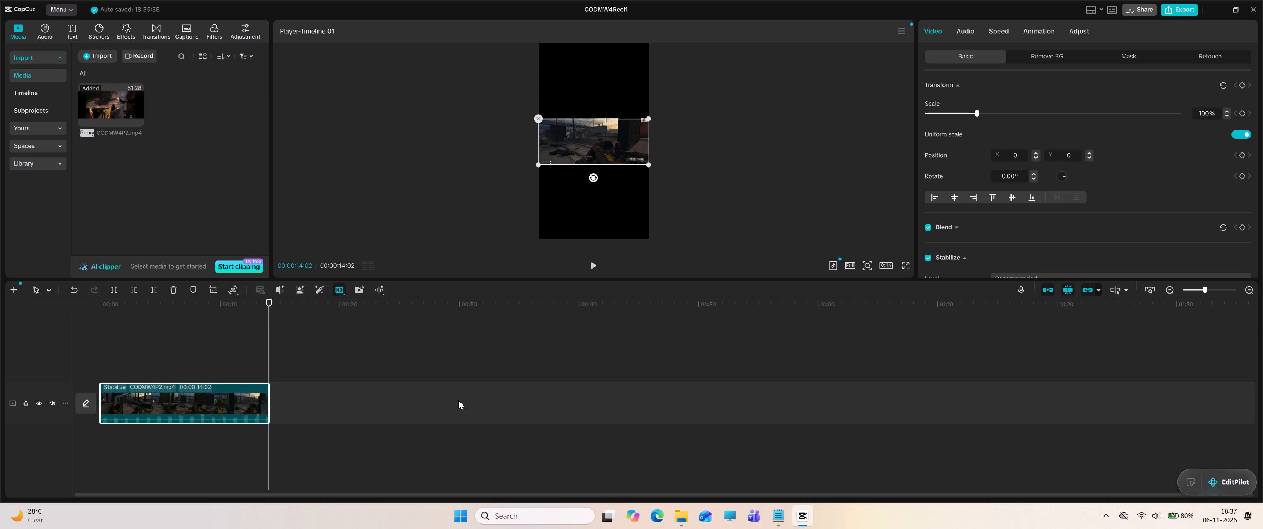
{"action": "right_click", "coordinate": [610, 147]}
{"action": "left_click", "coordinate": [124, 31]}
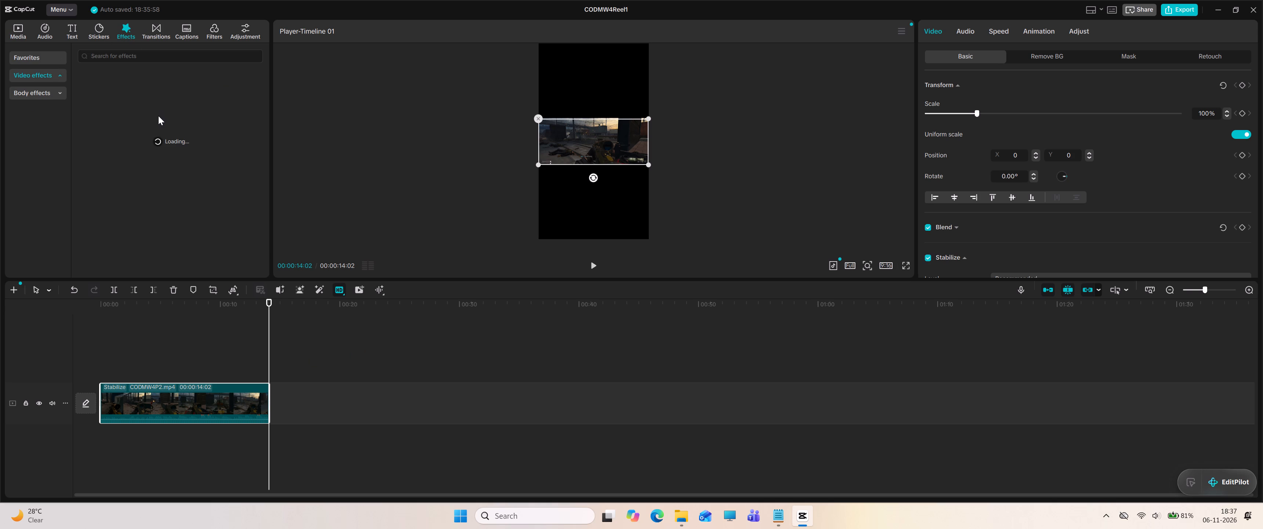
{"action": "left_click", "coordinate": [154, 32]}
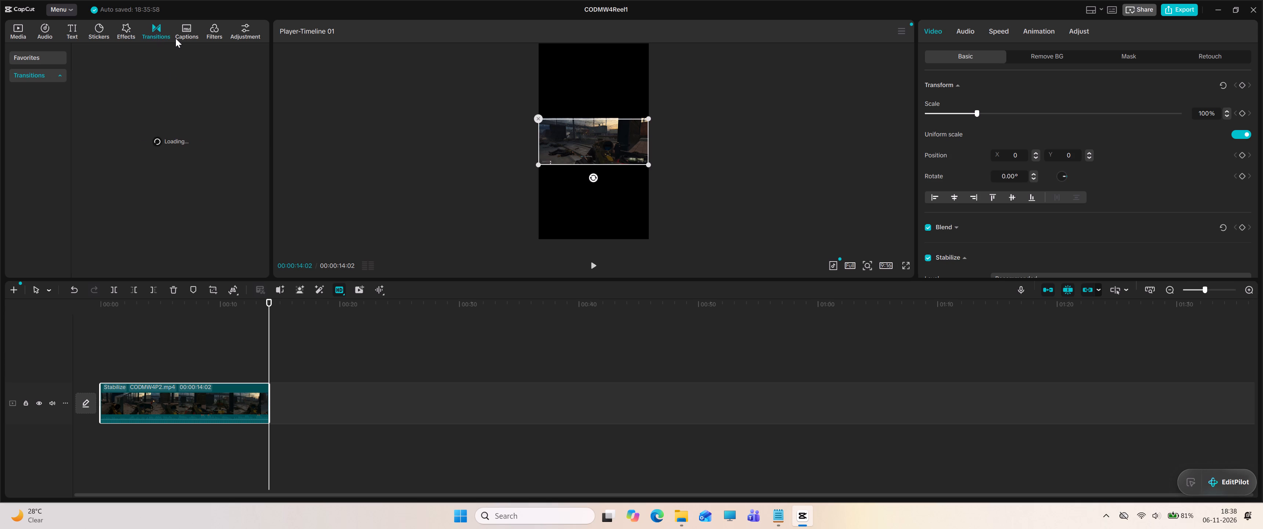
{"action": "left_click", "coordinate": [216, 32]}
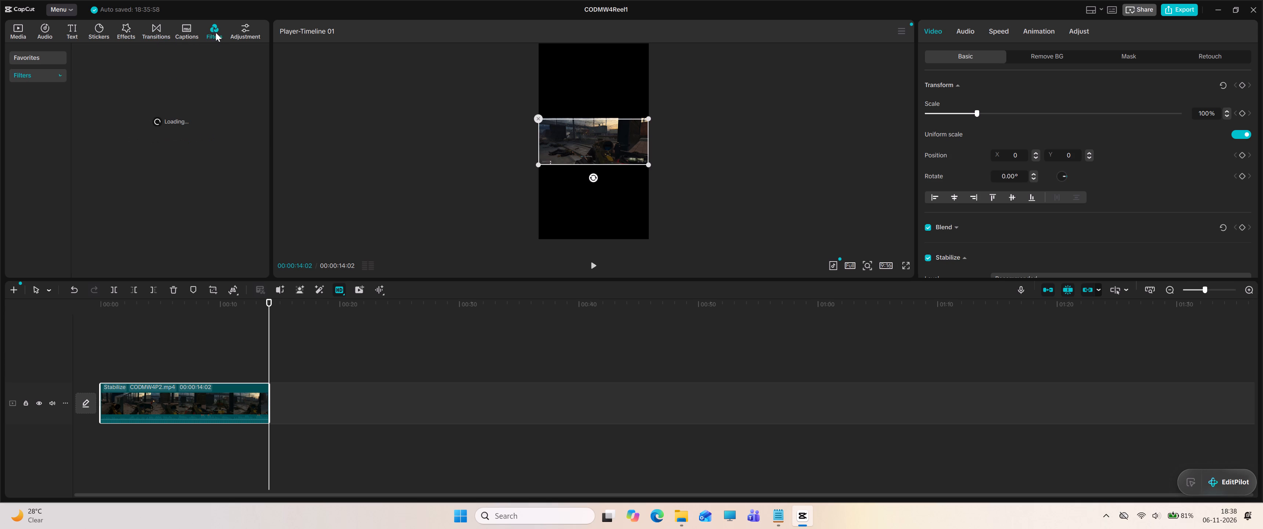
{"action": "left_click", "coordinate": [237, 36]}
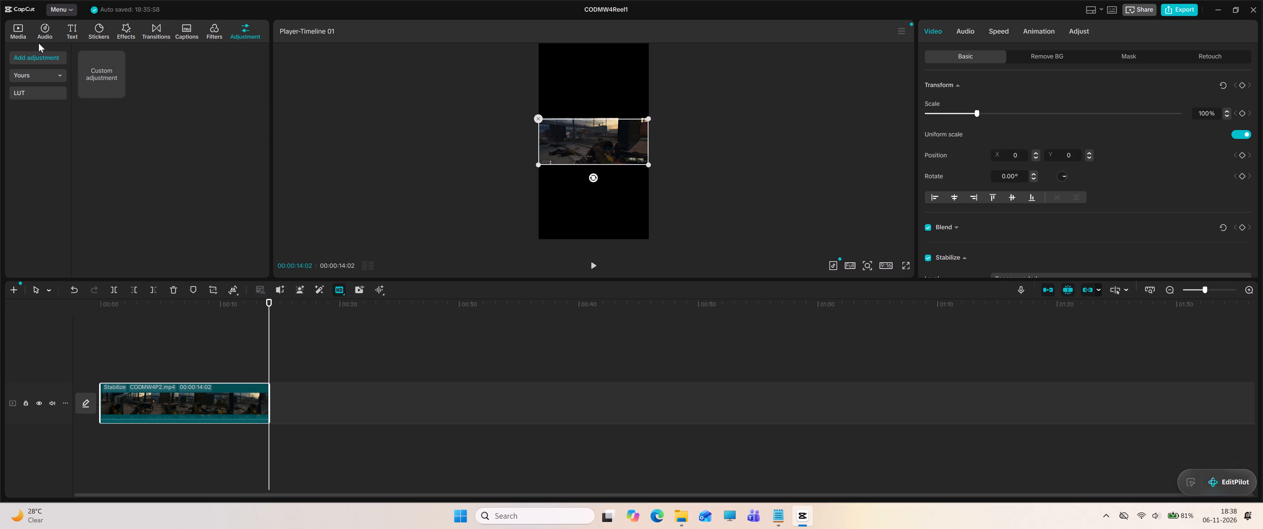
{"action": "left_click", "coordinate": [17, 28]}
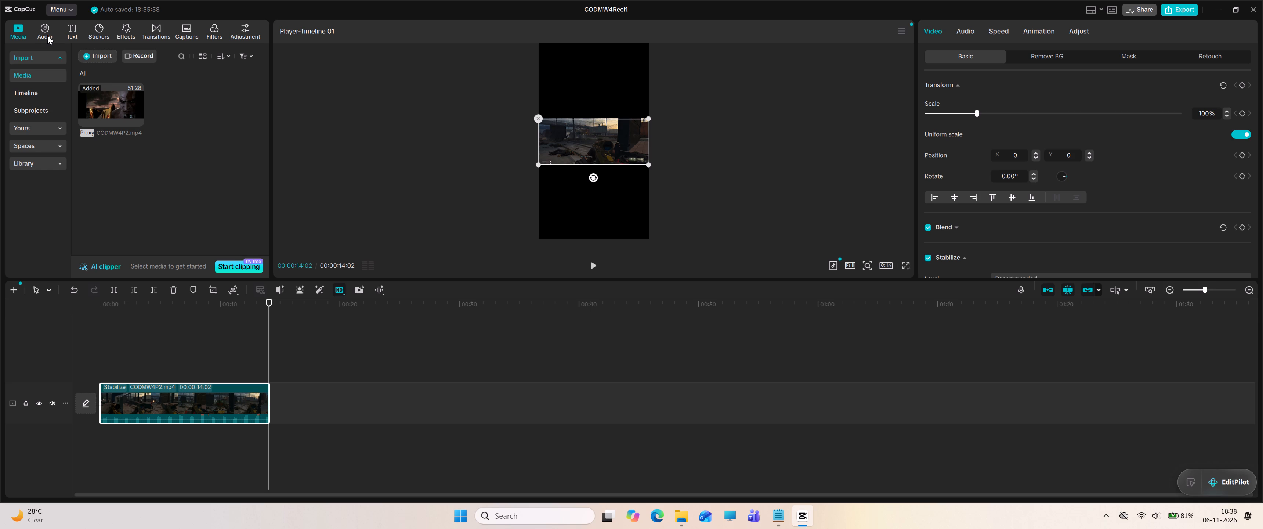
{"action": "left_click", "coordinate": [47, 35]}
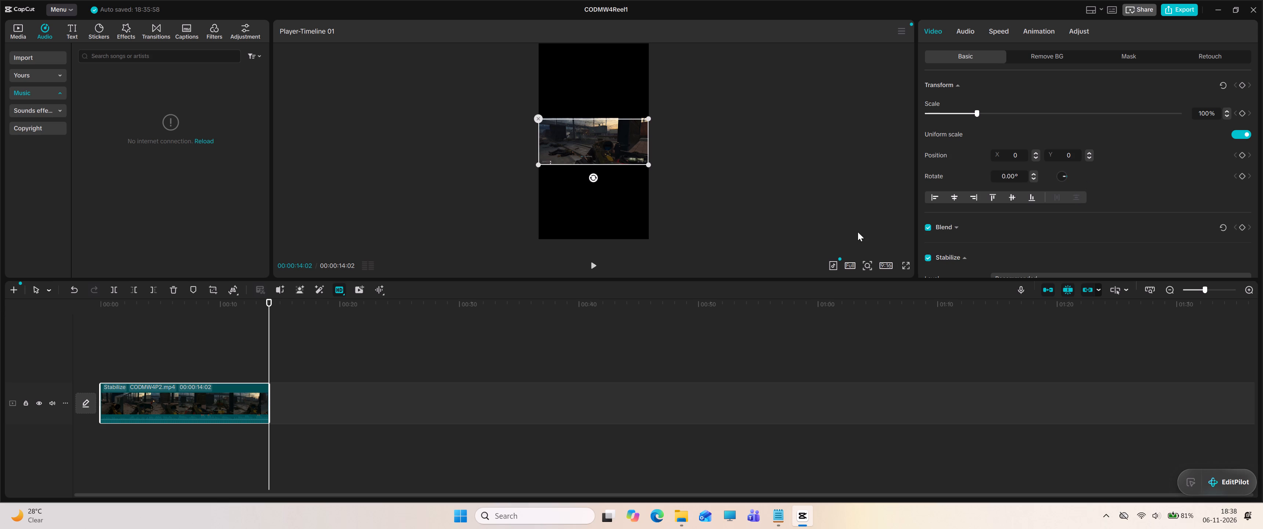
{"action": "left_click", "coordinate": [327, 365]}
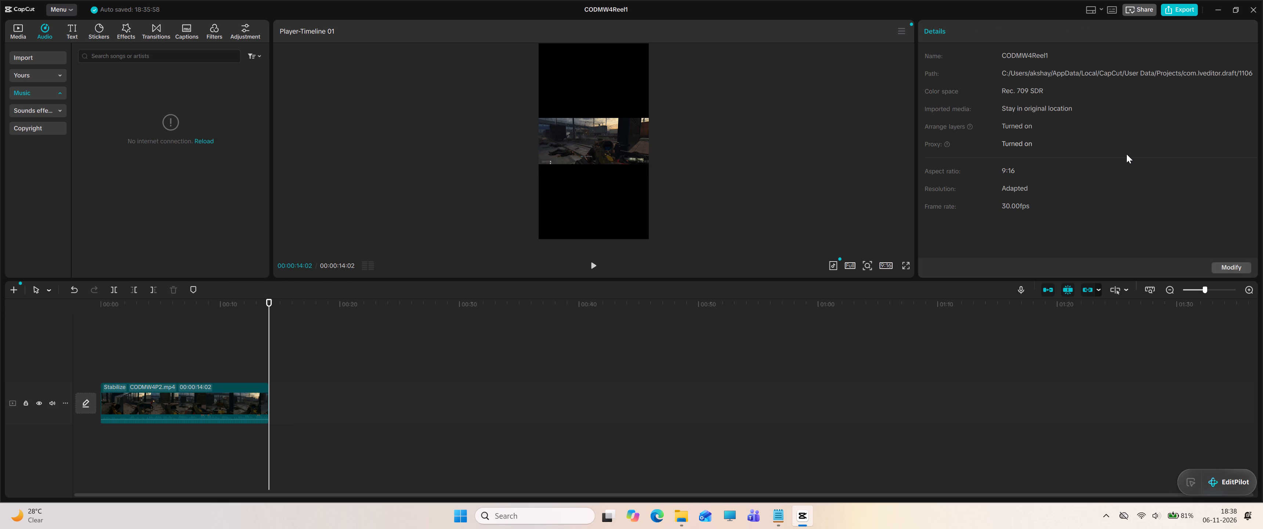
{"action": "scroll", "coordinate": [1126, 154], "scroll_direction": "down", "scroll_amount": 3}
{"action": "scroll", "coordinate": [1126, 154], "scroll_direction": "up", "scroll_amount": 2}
Duplicate the CODMW4P2.mp4 clip onto a track above the original, aligned with the original's start.
{"action": "left_click", "coordinate": [181, 401]}
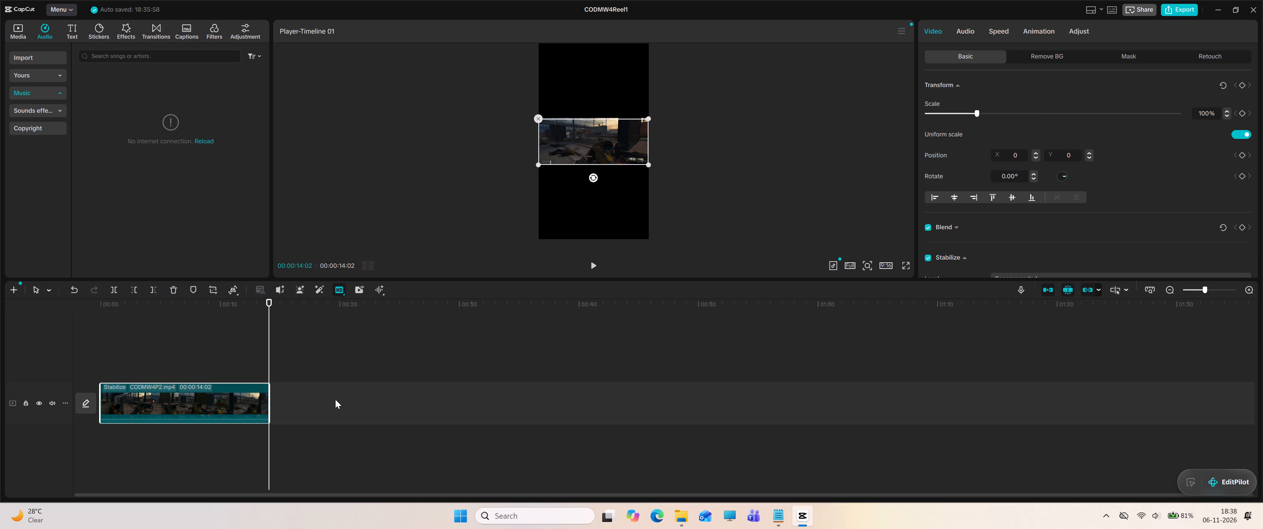
{"action": "key", "text": "ctrl+c"}
{"action": "key", "text": "ctrl+v"}
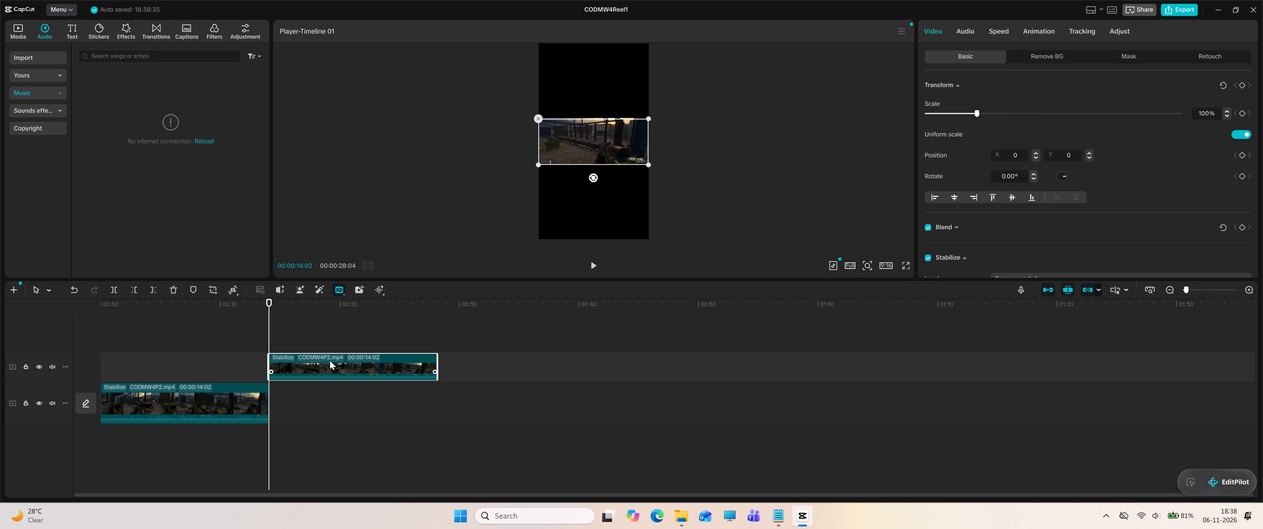
{"action": "left_click_drag", "start_coordinate": [330, 360], "coordinate": [159, 361]}
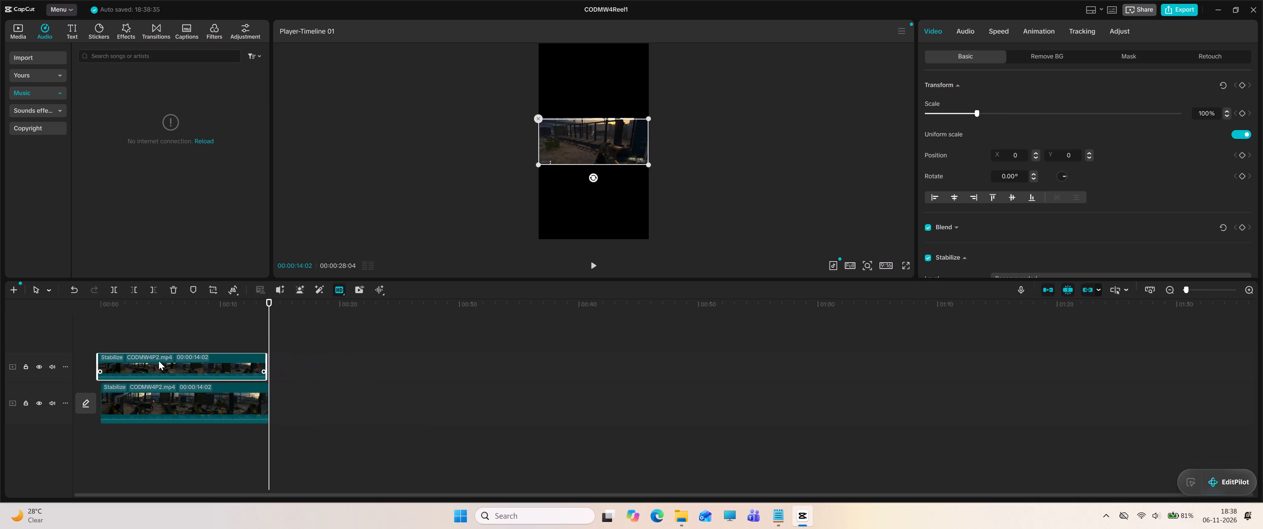
{"action": "left_click_drag", "start_coordinate": [159, 361], "coordinate": [164, 360]}
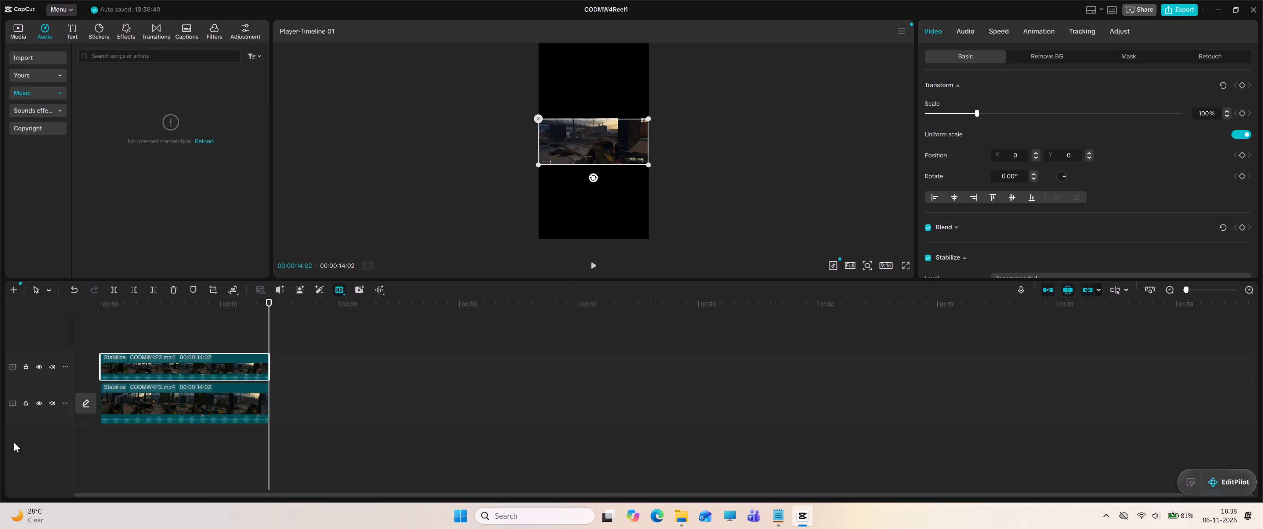
Hide the original clip's track and scale the upper copy up to 425% so it fills the 9:16 frame.
{"action": "left_click", "coordinate": [39, 404]}
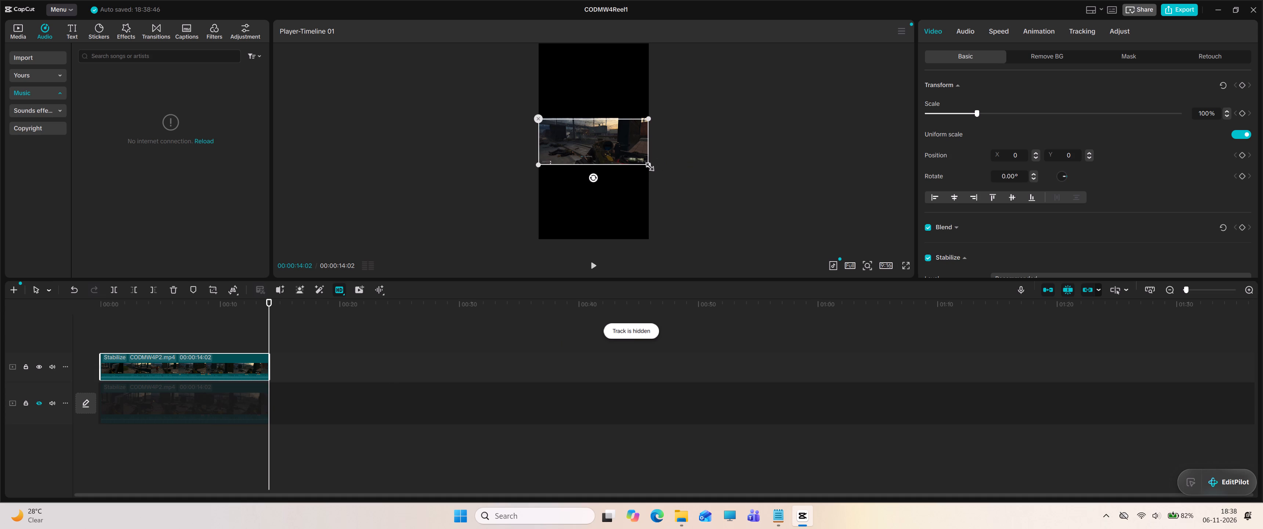
{"action": "left_click_drag", "start_coordinate": [647, 165], "coordinate": [688, 246]}
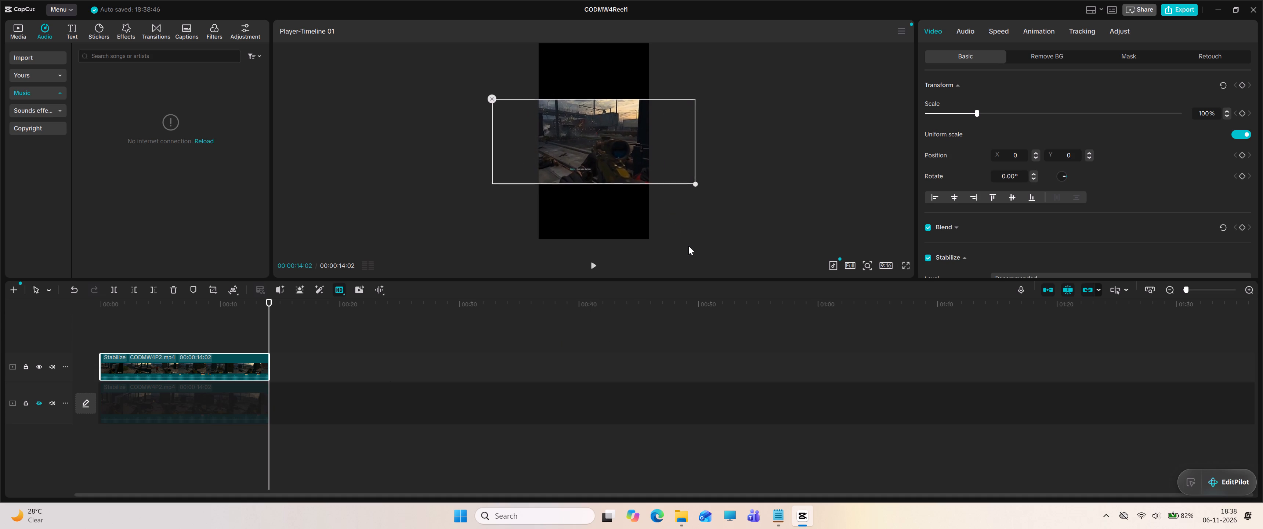
{"action": "left_click_drag", "start_coordinate": [688, 246], "coordinate": [716, 299]}
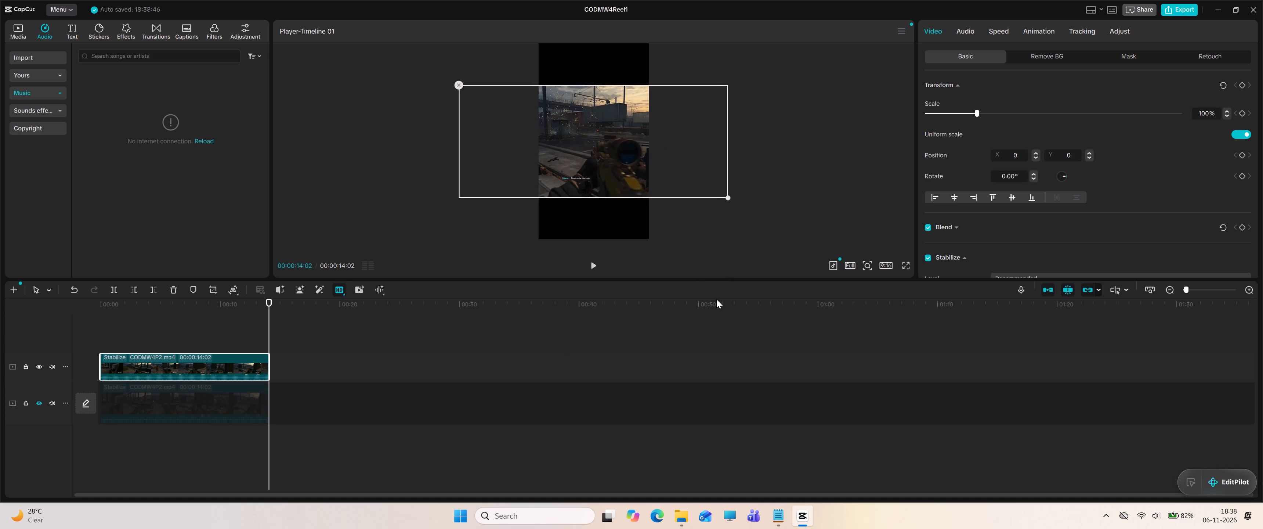
{"action": "left_click_drag", "start_coordinate": [716, 299], "coordinate": [719, 303]}
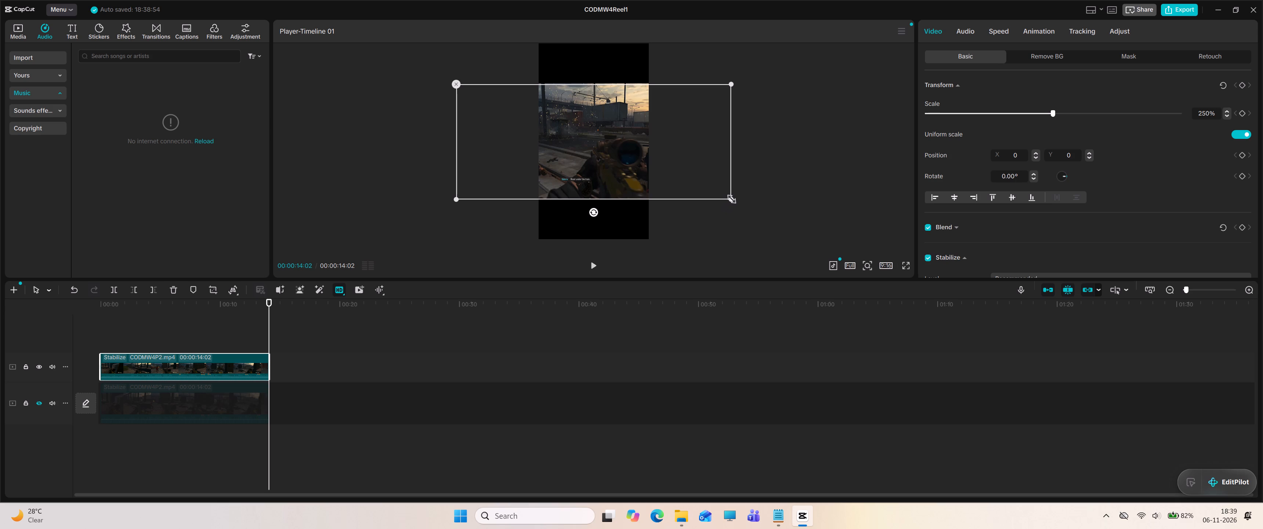
{"action": "left_click_drag", "start_coordinate": [729, 197], "coordinate": [807, 342]}
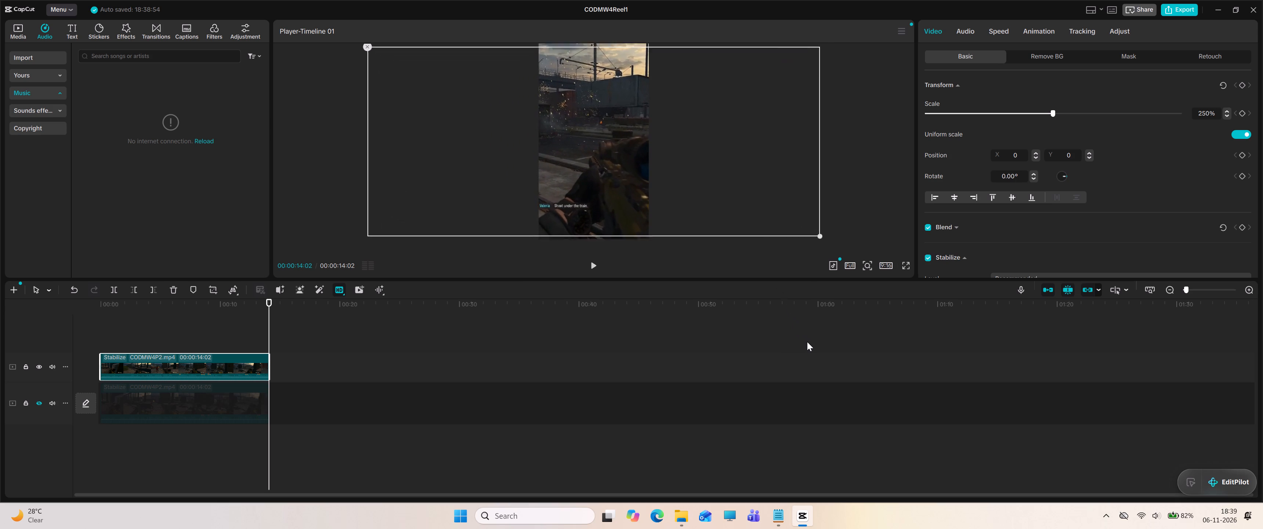
{"action": "left_click_drag", "start_coordinate": [807, 342], "coordinate": [811, 350]}
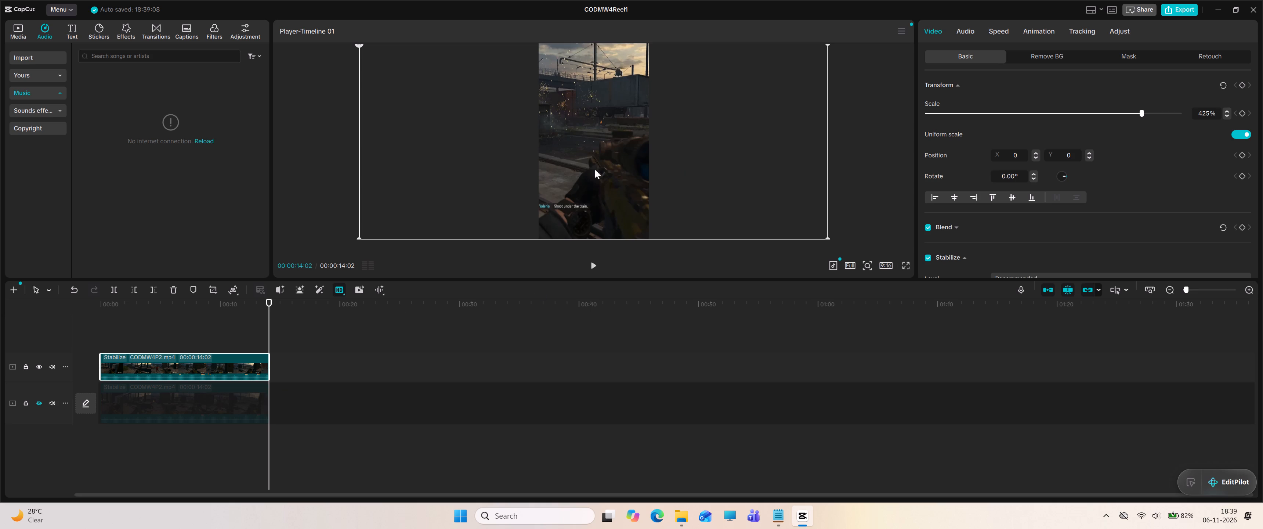
Enable Motion blur on the upper CODMW4P2.mp4 copy and set its blend to 25.
{"action": "scroll", "coordinate": [1058, 226], "scroll_direction": "down", "scroll_amount": 2}
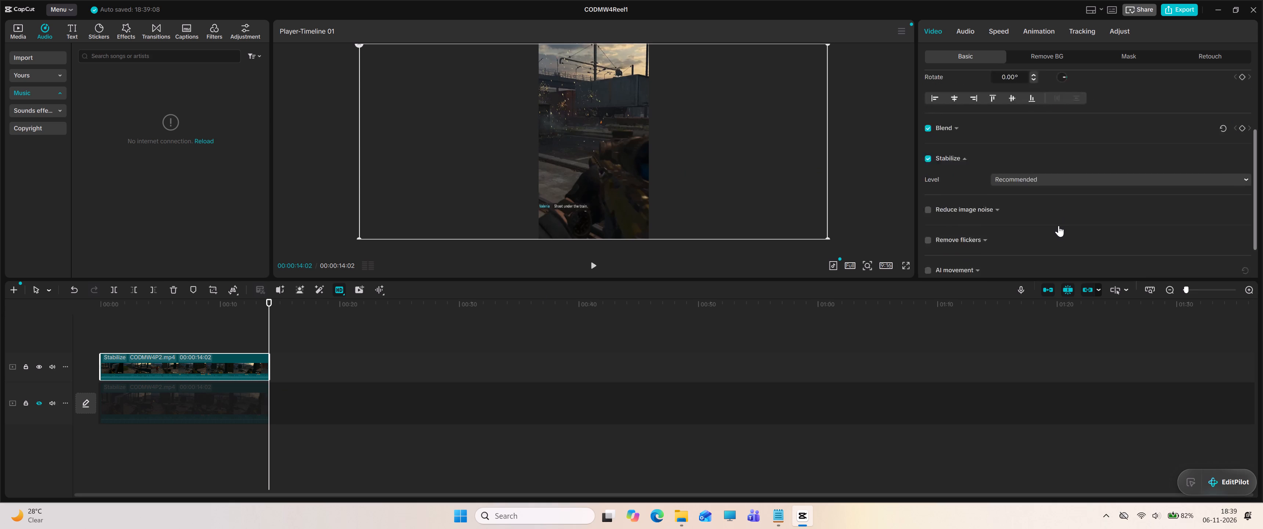
{"action": "scroll", "coordinate": [1058, 226], "scroll_direction": "down", "scroll_amount": 4}
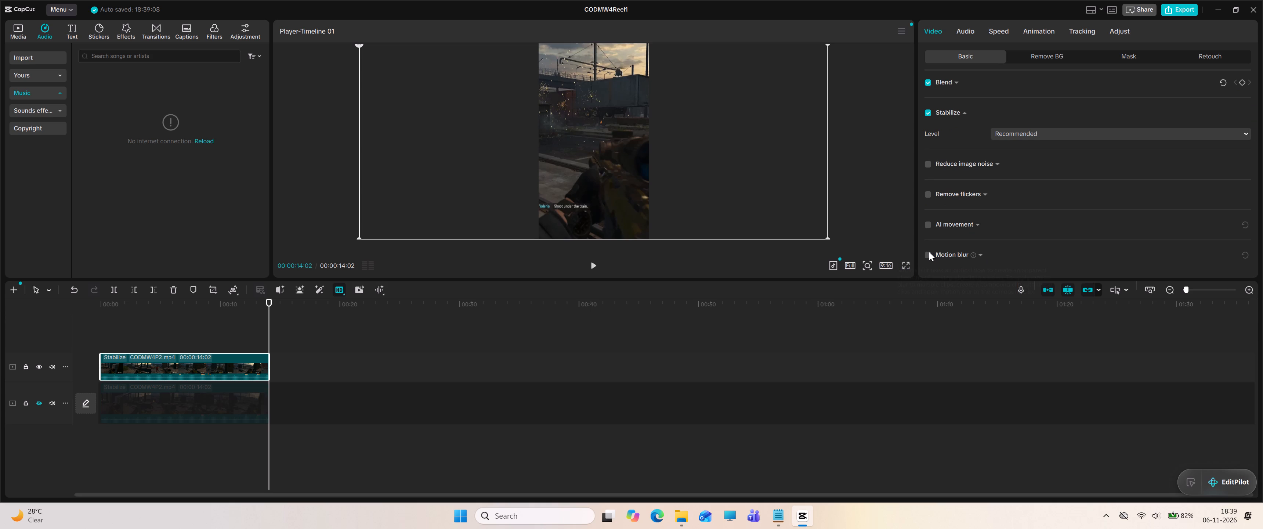
{"action": "left_click", "coordinate": [929, 255]}
{"action": "scroll", "coordinate": [1045, 228], "scroll_direction": "down", "scroll_amount": 3}
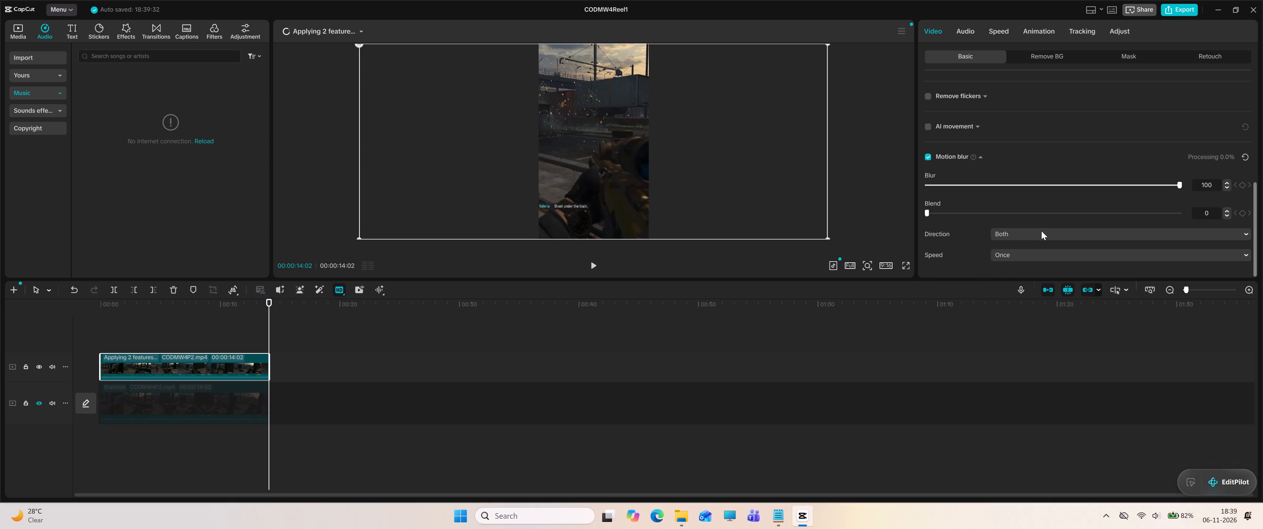
{"action": "scroll", "coordinate": [1040, 231], "scroll_direction": "down", "scroll_amount": 1}
{"action": "left_click_drag", "start_coordinate": [927, 212], "coordinate": [990, 220]}
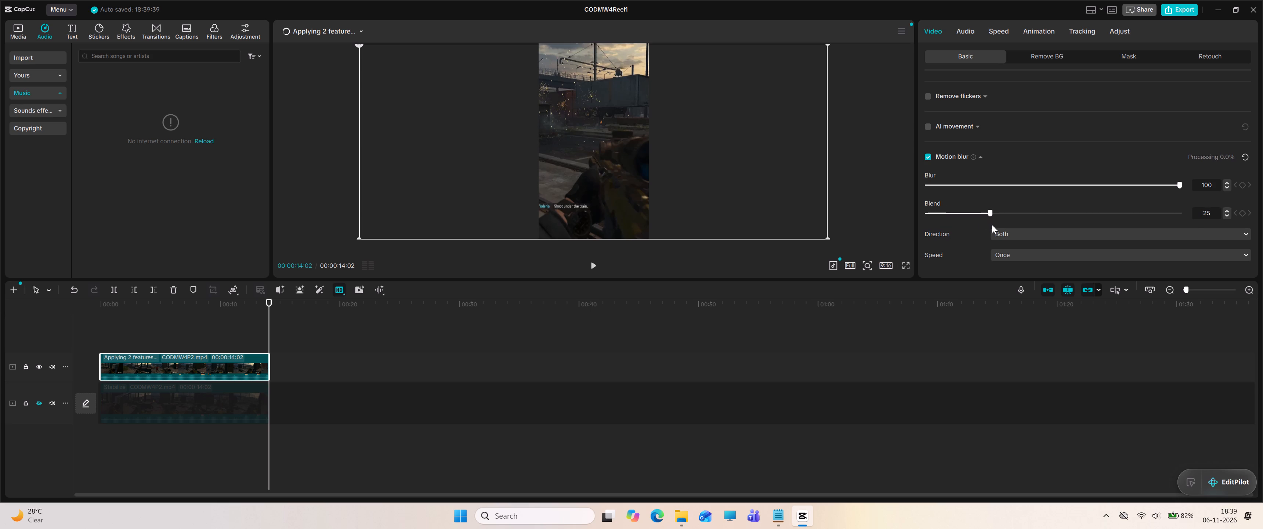
Play the first seconds of the upper clip from its start to preview the motion blur.
{"action": "left_click_drag", "start_coordinate": [268, 299], "coordinate": [66, 270]}
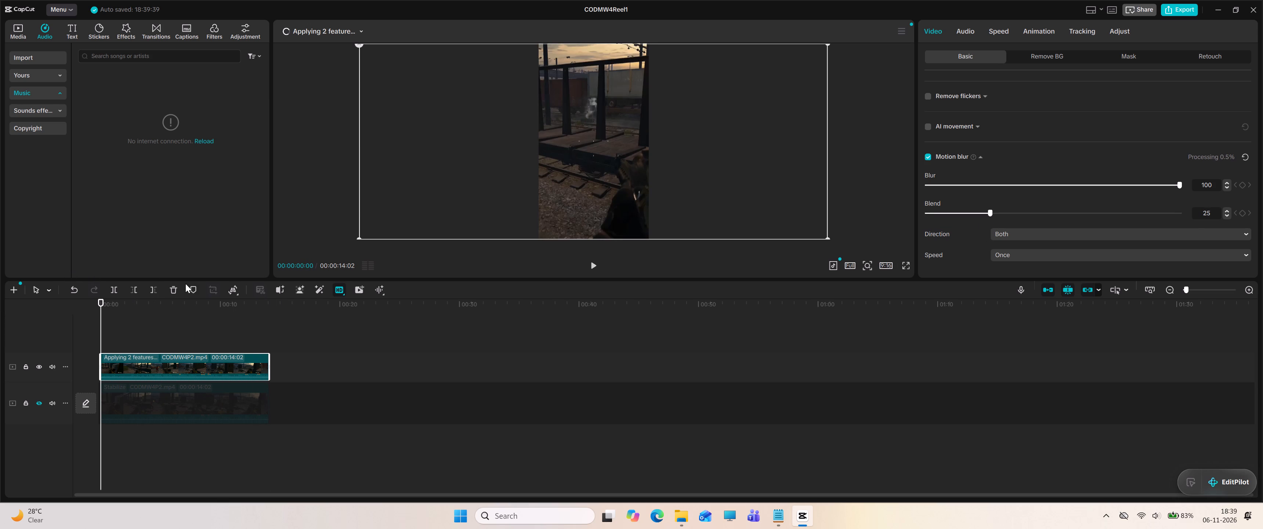
{"action": "left_click", "coordinate": [592, 266]}
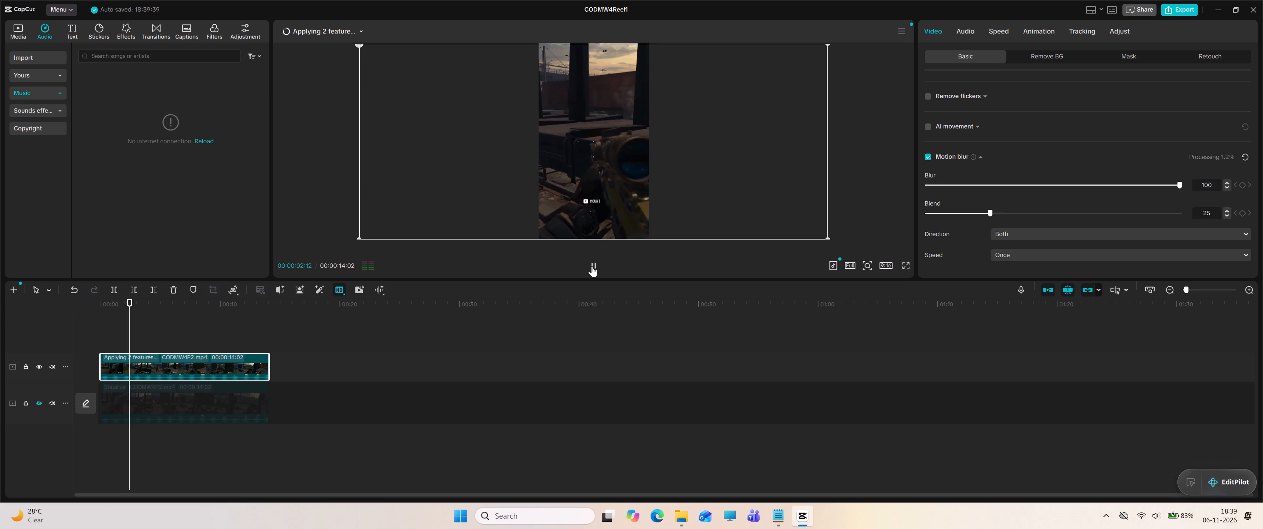
{"action": "left_click", "coordinate": [592, 266]}
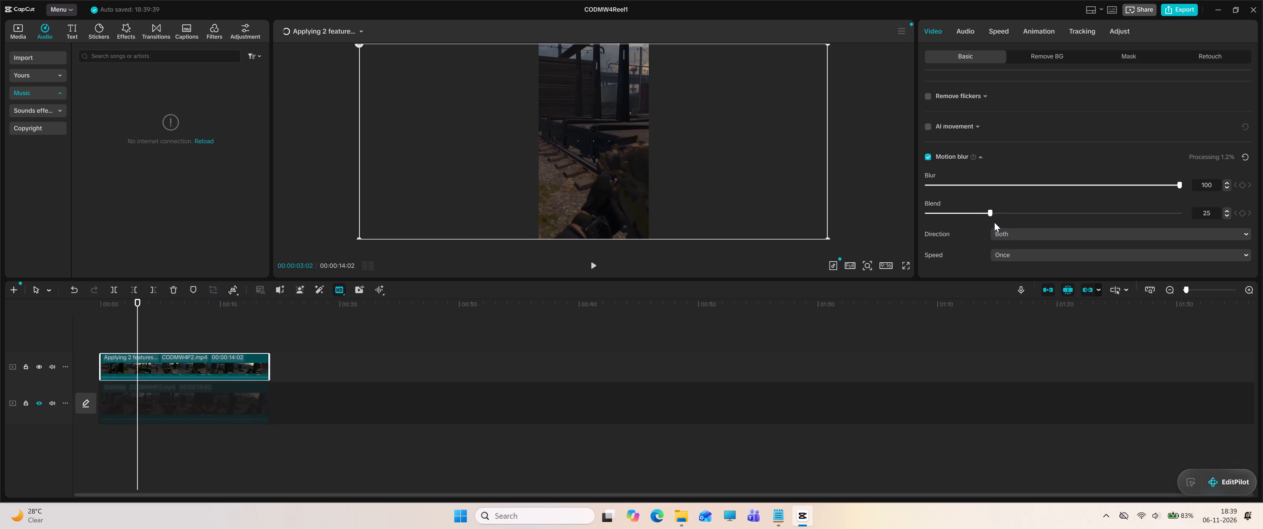
Set the upper clip's motion blur direction to Both and its blend to 100.
{"action": "scroll", "coordinate": [1031, 240], "scroll_direction": "down", "scroll_amount": 2}
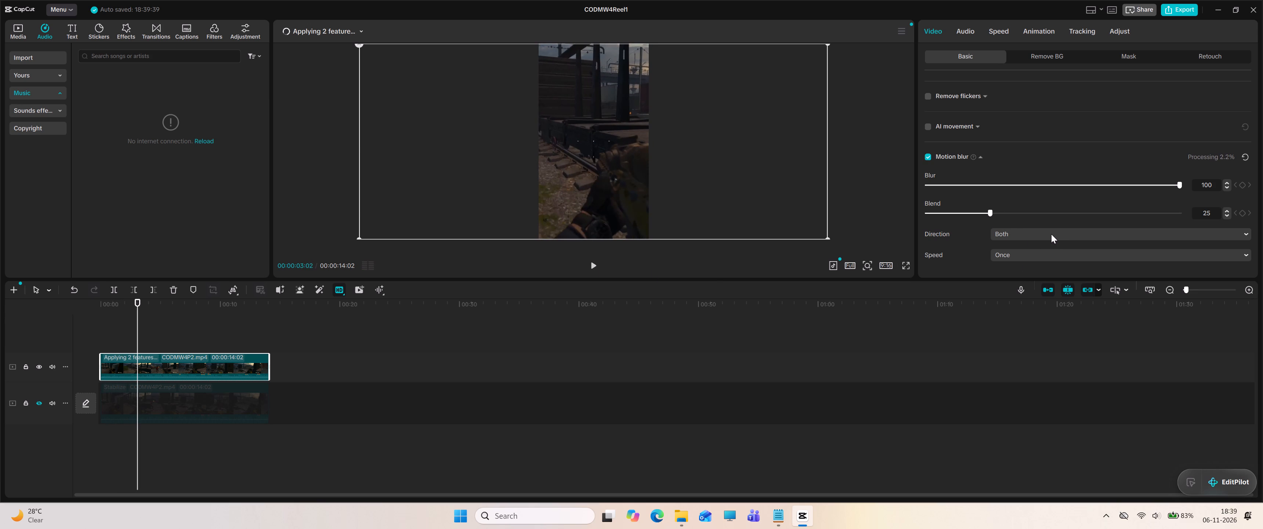
{"action": "left_click", "coordinate": [1051, 234]}
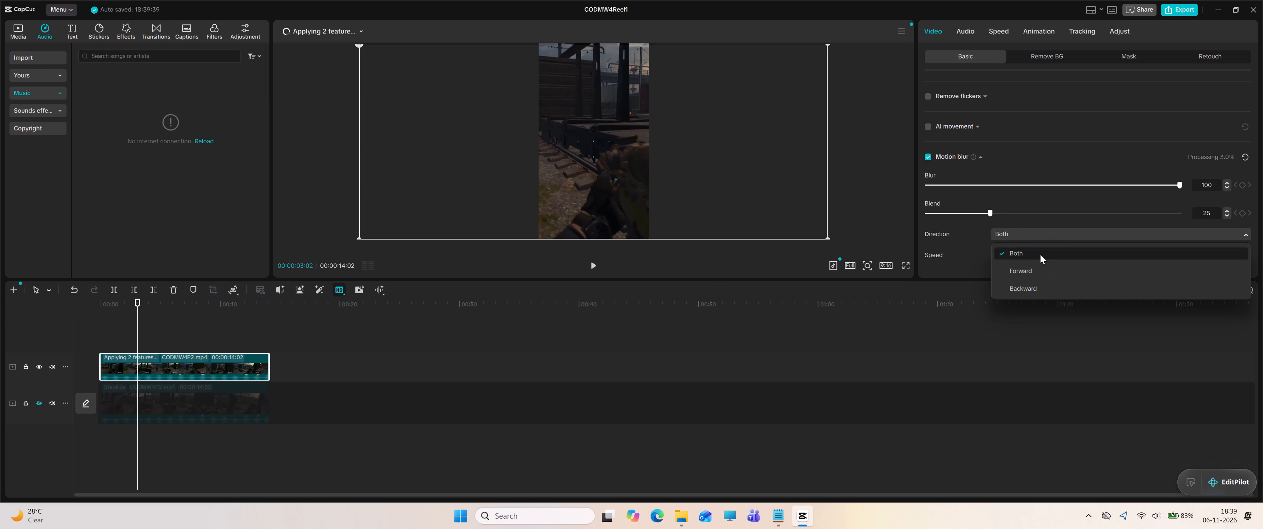
{"action": "left_click", "coordinate": [1040, 255]}
{"action": "left_click_drag", "start_coordinate": [990, 213], "coordinate": [996, 213]}
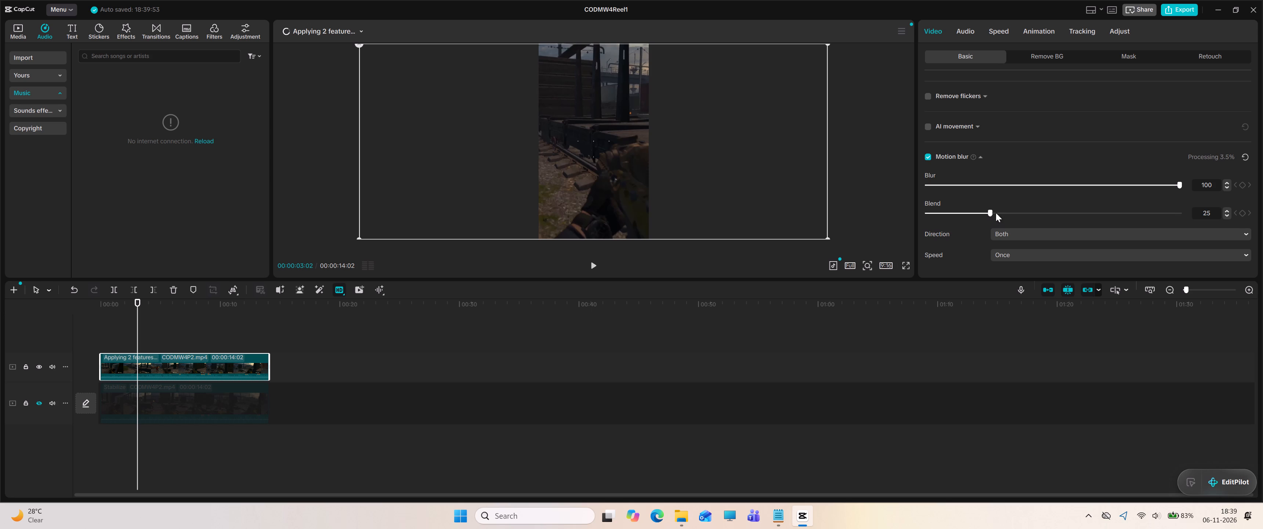
{"action": "left_click_drag", "start_coordinate": [996, 213], "coordinate": [1195, 223]}
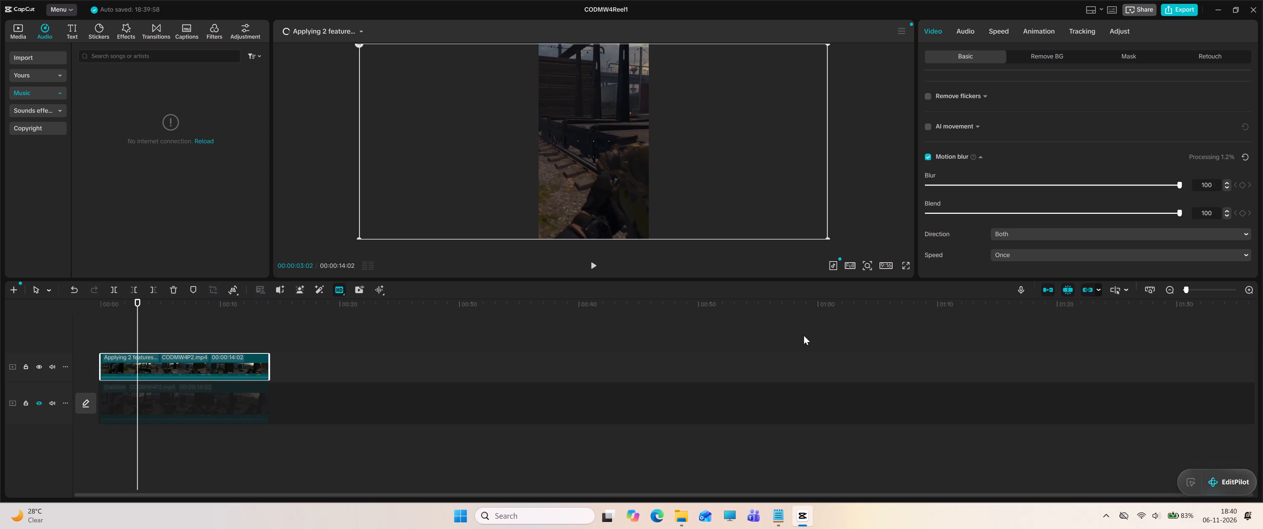
Play the upper clip from start to end to review the enlarged framing and motion blur.
{"action": "left_click_drag", "start_coordinate": [138, 300], "coordinate": [137, 300]}
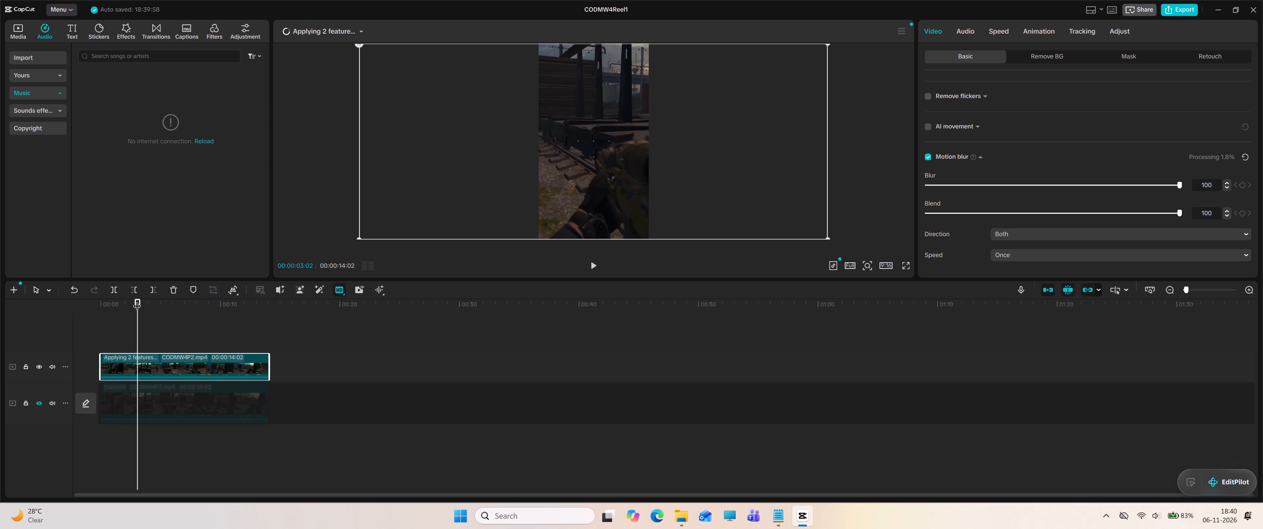
{"action": "left_click_drag", "start_coordinate": [137, 300], "coordinate": [92, 296]}
{"action": "left_click", "coordinate": [590, 264]}
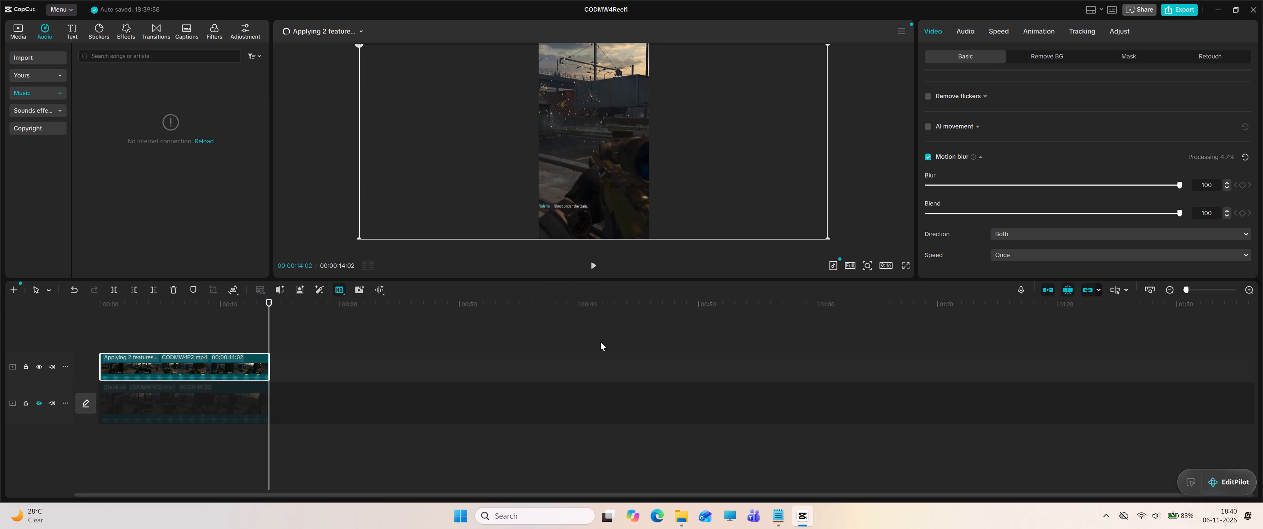
{"action": "key", "text": "space"}
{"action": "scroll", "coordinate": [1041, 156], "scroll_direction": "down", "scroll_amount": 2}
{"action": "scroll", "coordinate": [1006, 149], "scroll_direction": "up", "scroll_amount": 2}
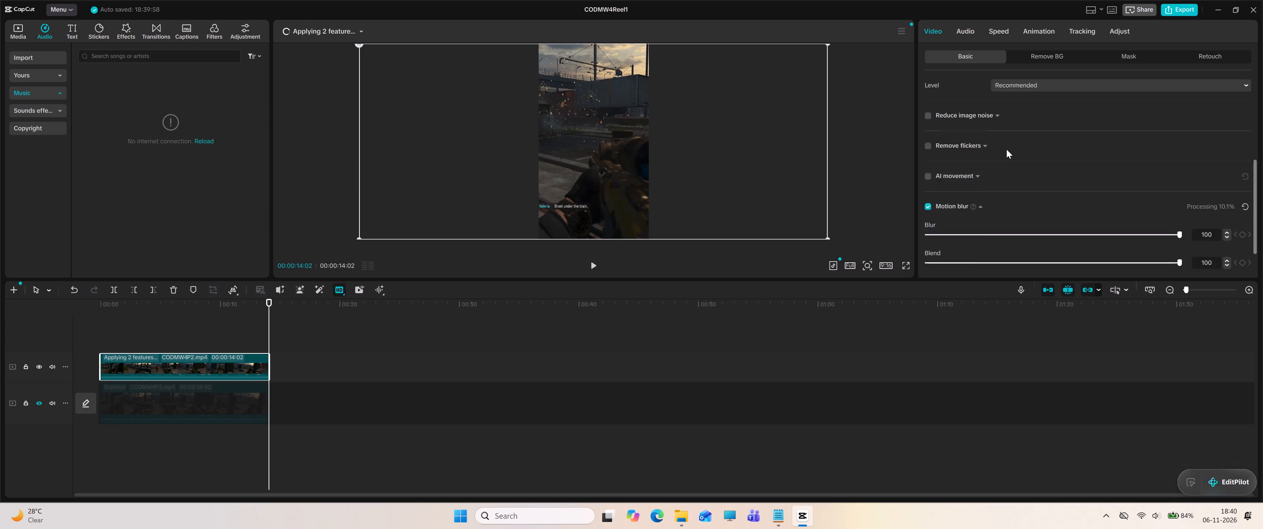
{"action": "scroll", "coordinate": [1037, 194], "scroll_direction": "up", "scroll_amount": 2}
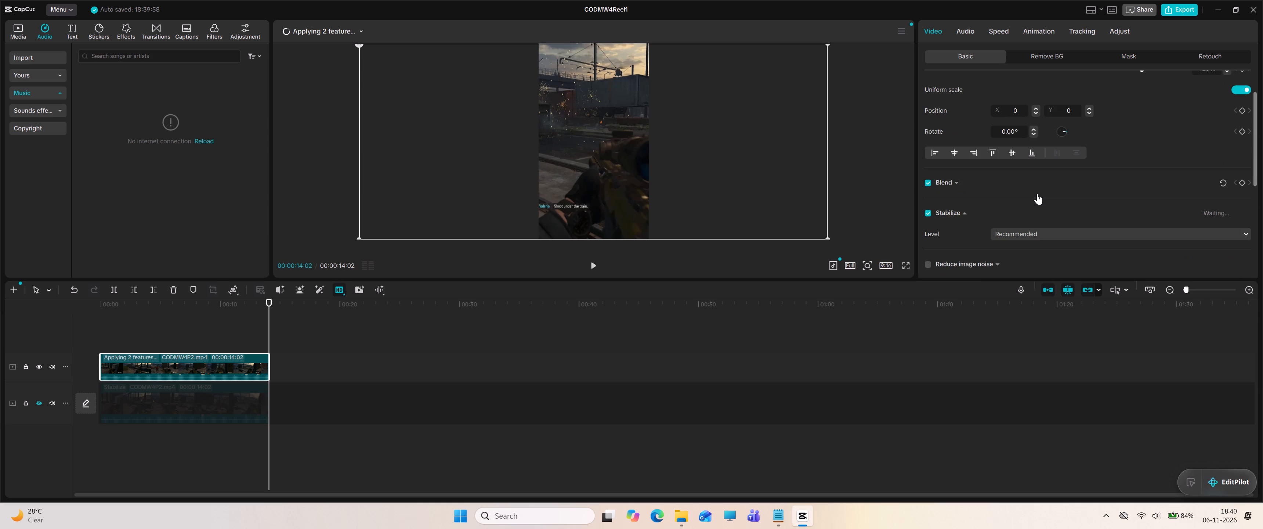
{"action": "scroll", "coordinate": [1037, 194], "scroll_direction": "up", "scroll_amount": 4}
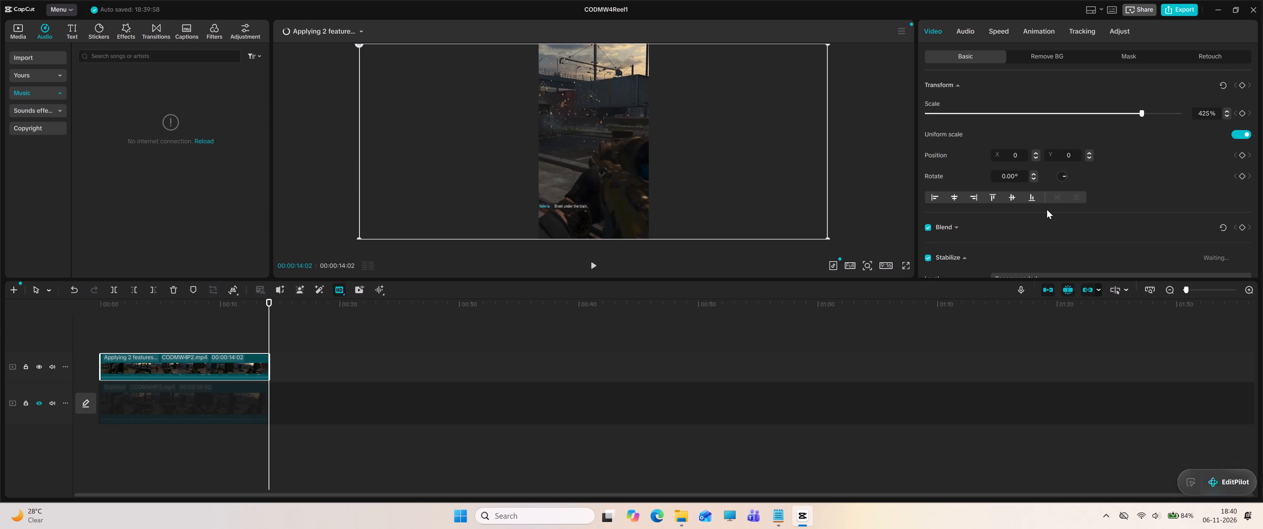
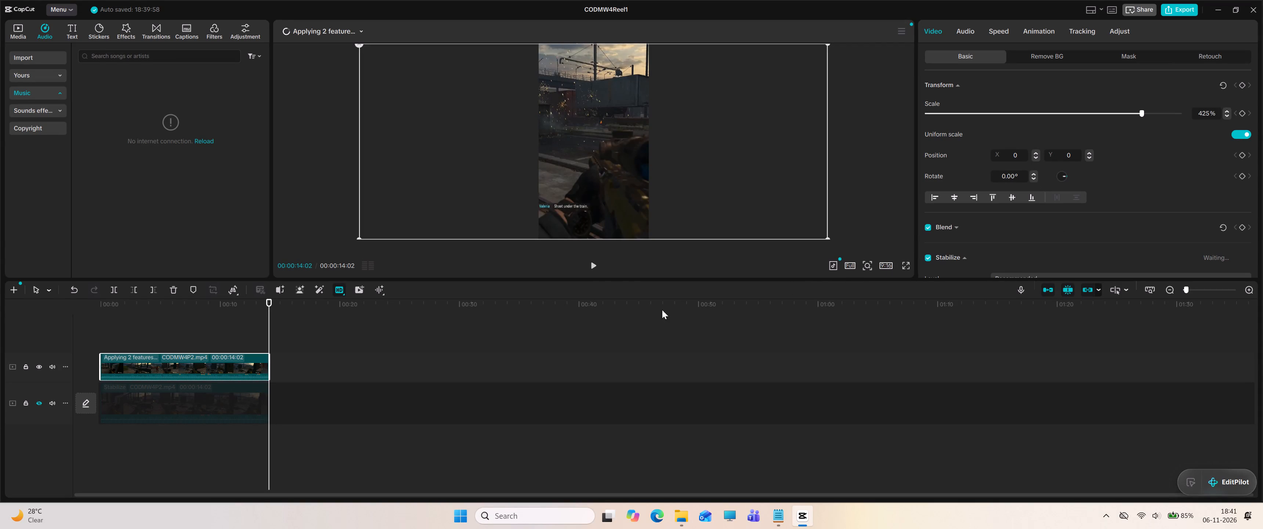
Replay the upper CODMW4P2.mp4 clip and check its motion blur settings and processing progress.
{"action": "left_click", "coordinate": [594, 265]}
{"action": "scroll", "coordinate": [1078, 251], "scroll_direction": "down", "scroll_amount": 5}
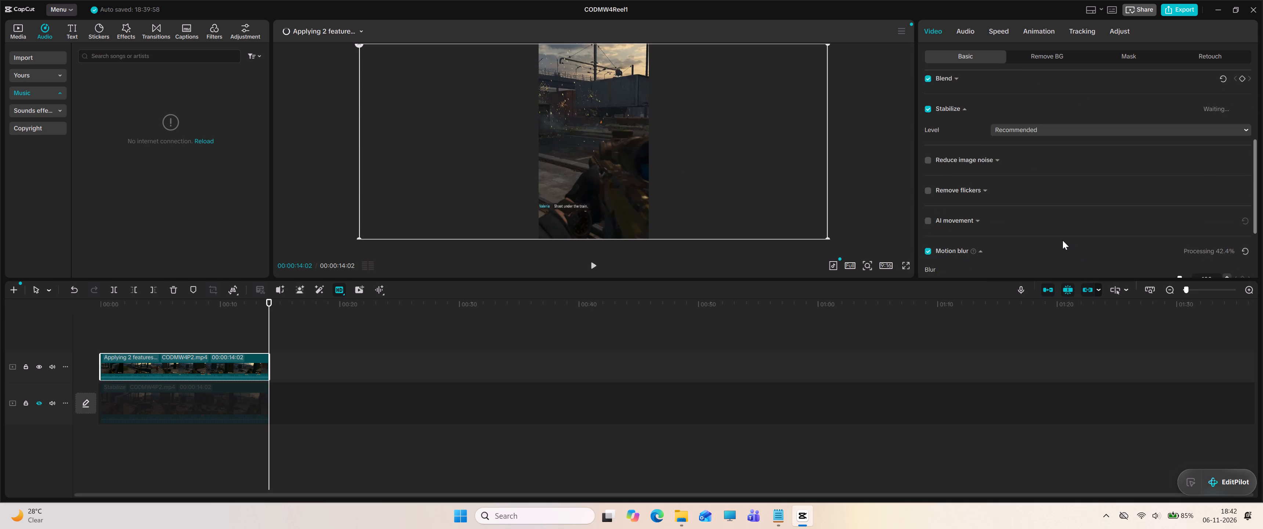
{"action": "scroll", "coordinate": [1063, 240], "scroll_direction": "down", "scroll_amount": 3}
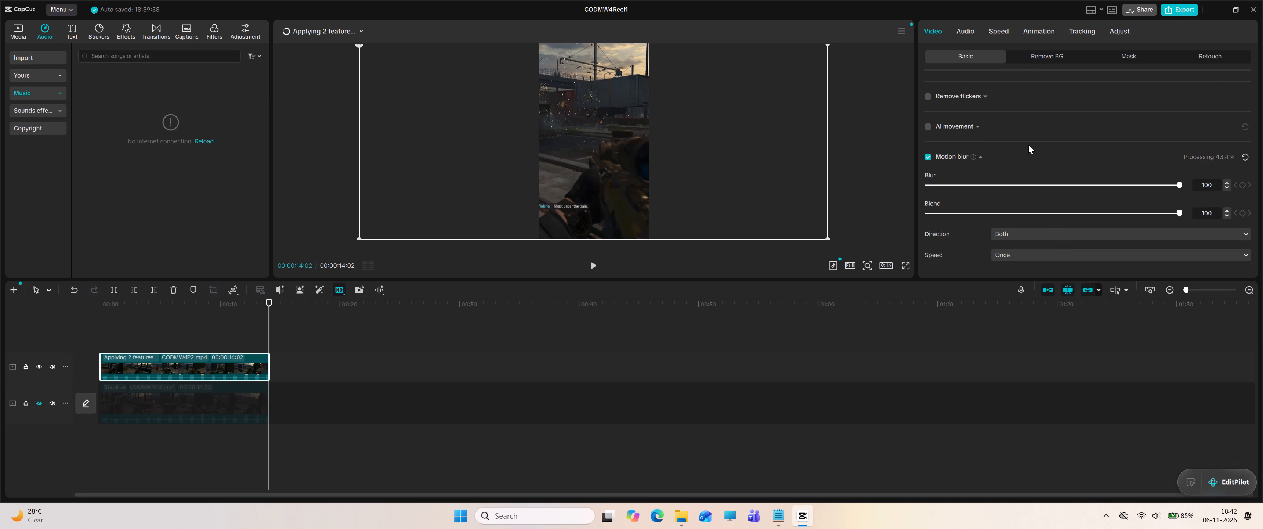
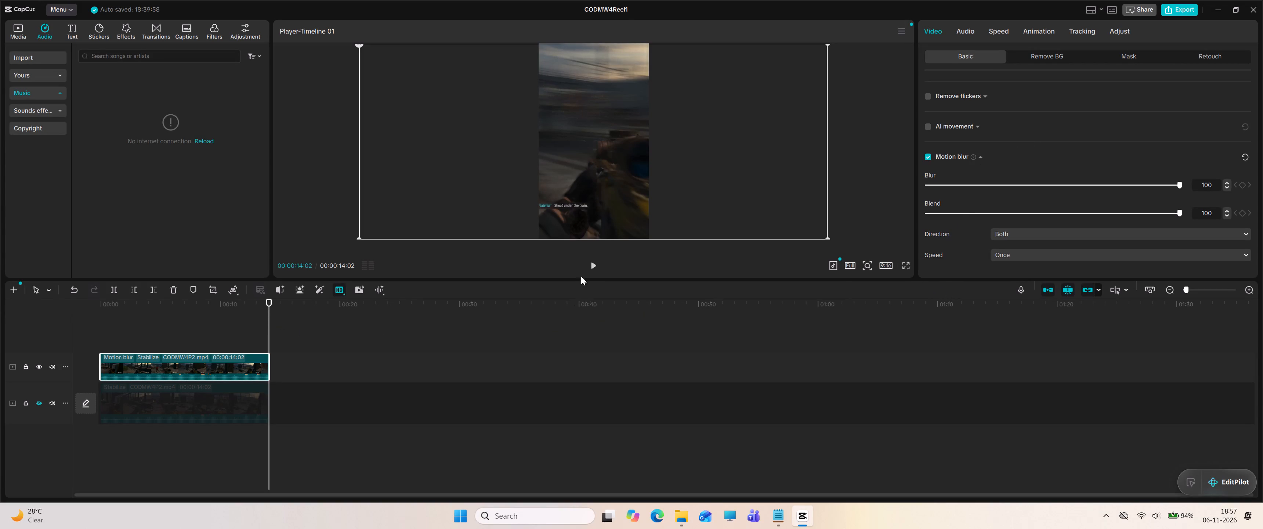
Play the upper motion-blurred CODMW4P2.mp4 clip from the beginning and pause partway to review the blur.
{"action": "left_click", "coordinate": [594, 268]}
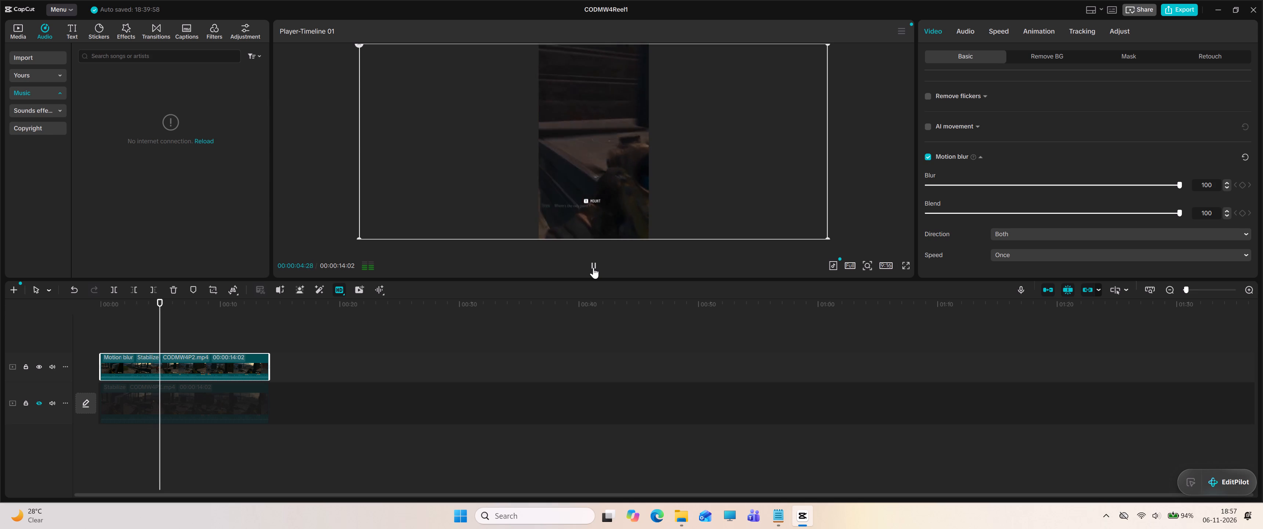
{"action": "left_click", "coordinate": [593, 267]}
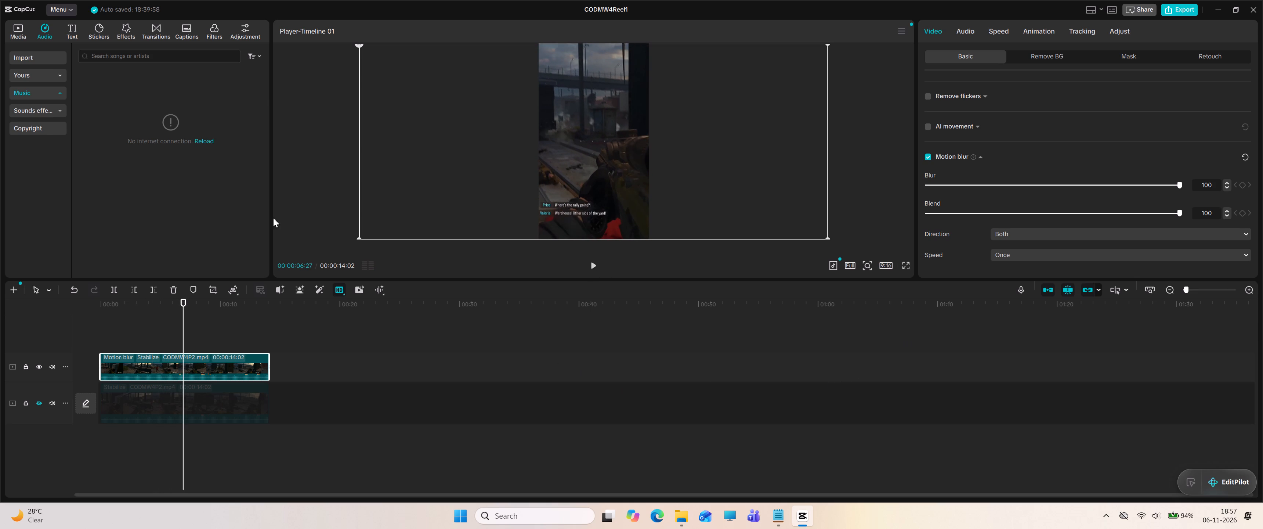
Open the video effects library to check which effects are available.
{"action": "left_click", "coordinate": [129, 31]}
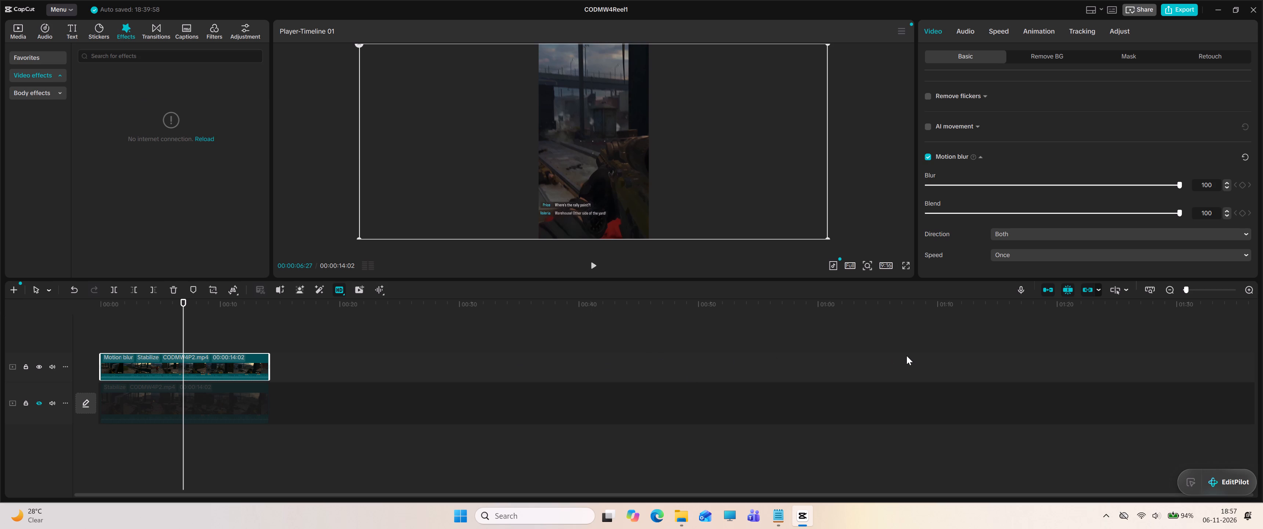
Save the CODMW4Reel1 project, then close its editor and exit CapCut completely.
{"action": "key", "text": "ctrl+s"}
{"action": "left_click", "coordinate": [1255, 6]}
{"action": "left_click", "coordinate": [775, 299]}
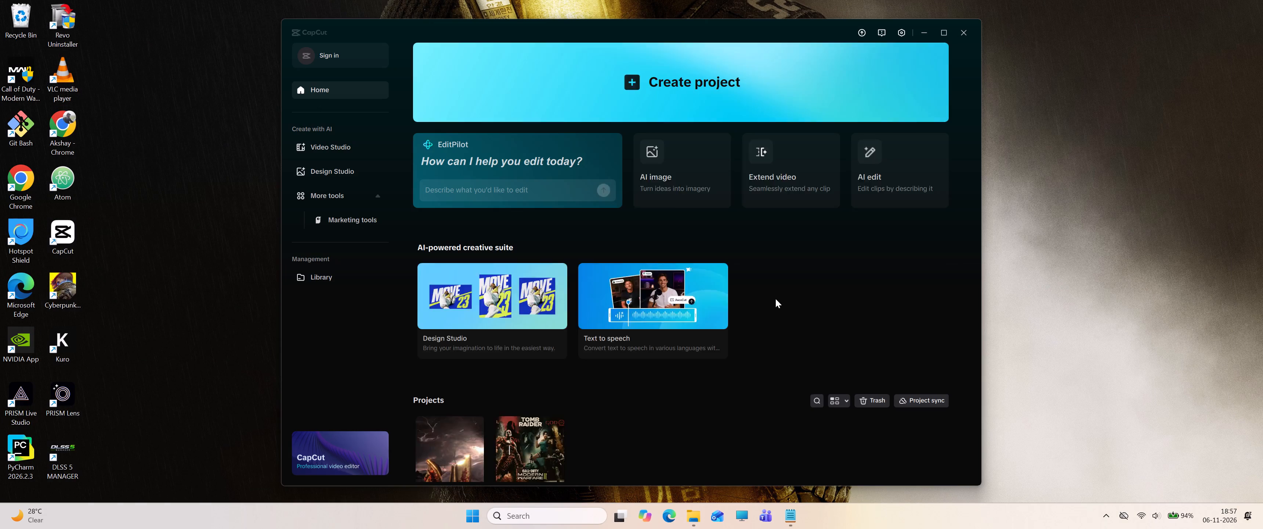
{"action": "left_click", "coordinate": [962, 36]}
Refresh the Windows desktop.
{"action": "left_click", "coordinate": [584, 311]}
{"action": "right_click", "coordinate": [446, 129]}
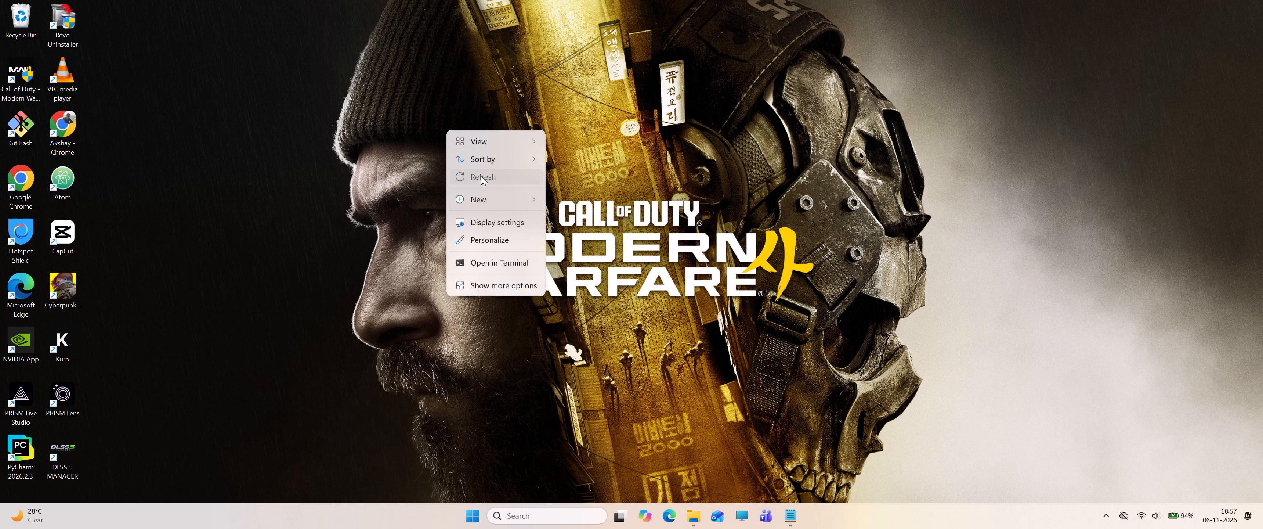
{"action": "left_click", "coordinate": [481, 176]}
Open the Windows power options and choose a power action for the computer.
{"action": "left_click", "coordinate": [462, 518]}
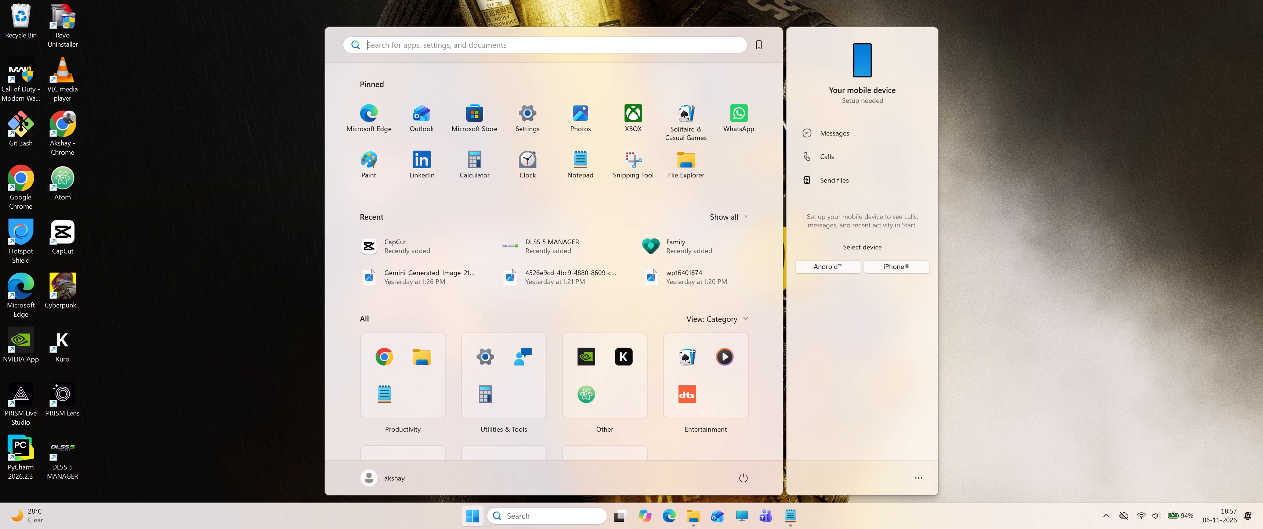
{"action": "left_click", "coordinate": [739, 481]}
{"action": "left_click", "coordinate": [748, 440]}
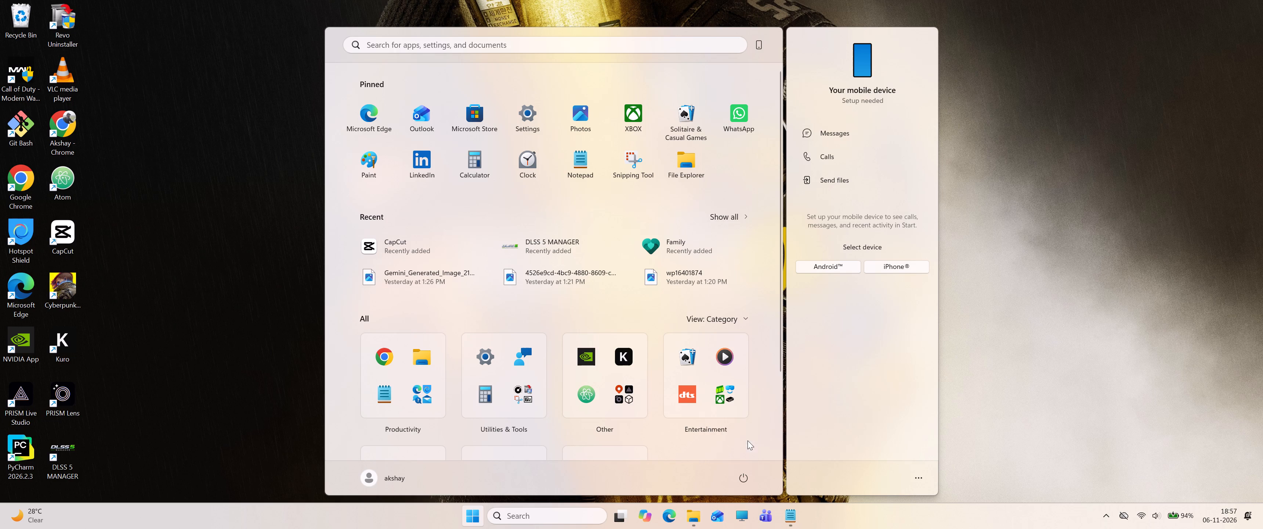